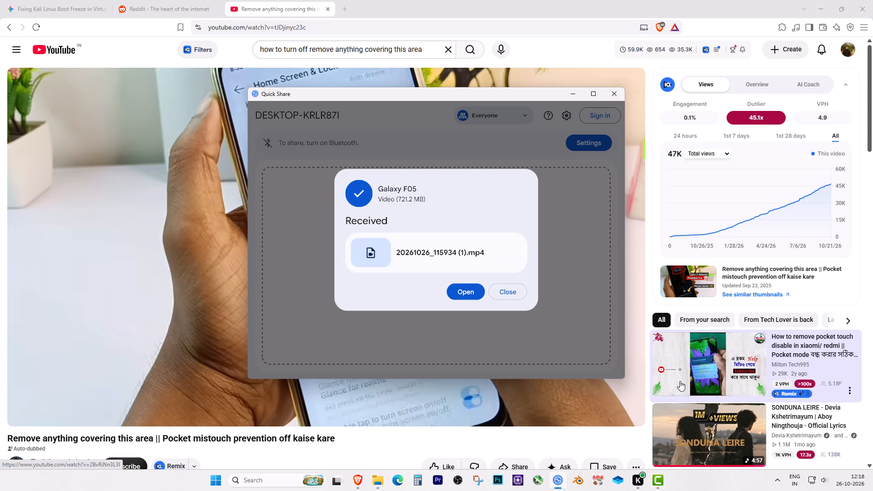
Dismiss the received-video notice and close the Quick Share window.
click(520, 291)
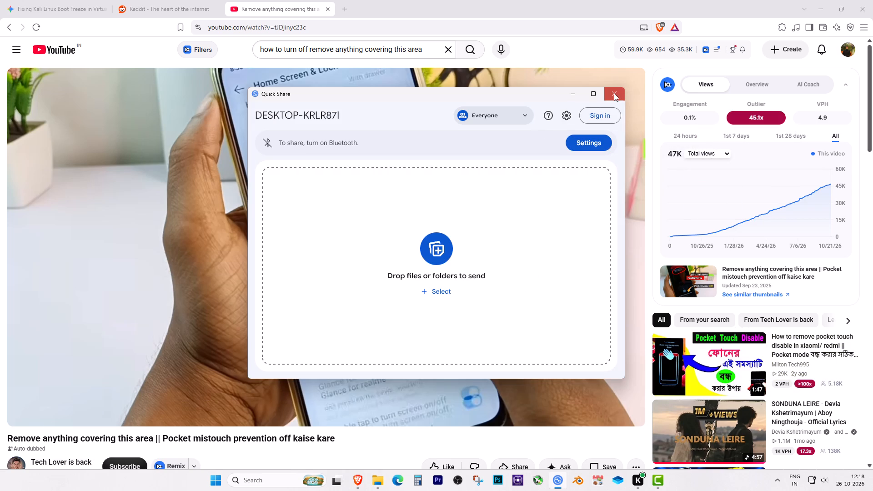
click(614, 93)
Go to the YouTube home page.
click(59, 48)
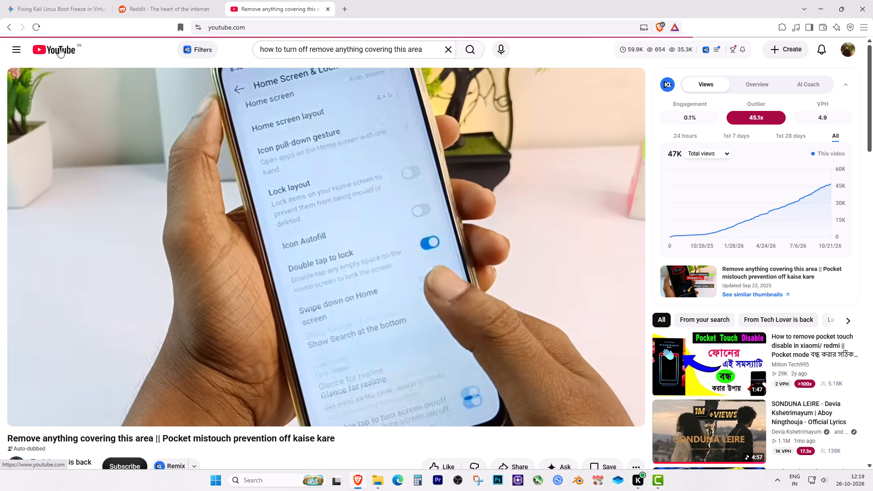
Switch to the Camtasia project and scrub through the recording from the start to about 1:37.
click(664, 483)
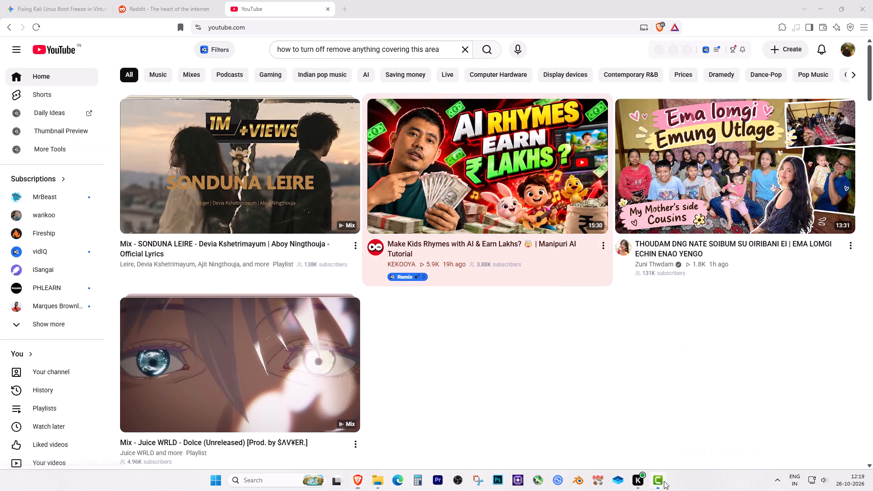
drag(65, 385, 67, 385)
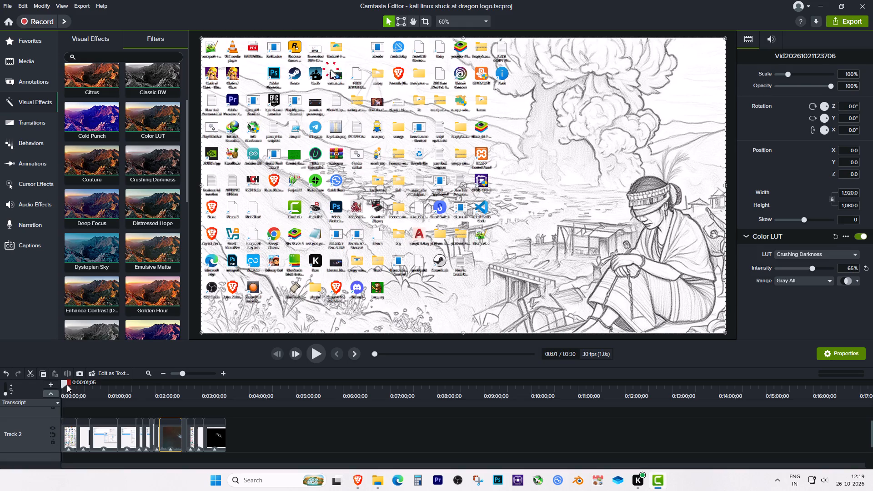
drag(67, 385, 79, 382)
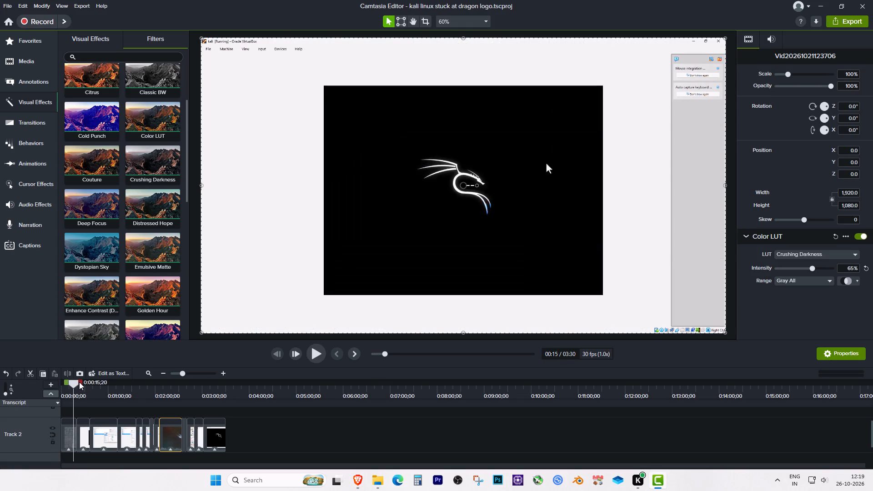
drag(79, 382, 103, 379)
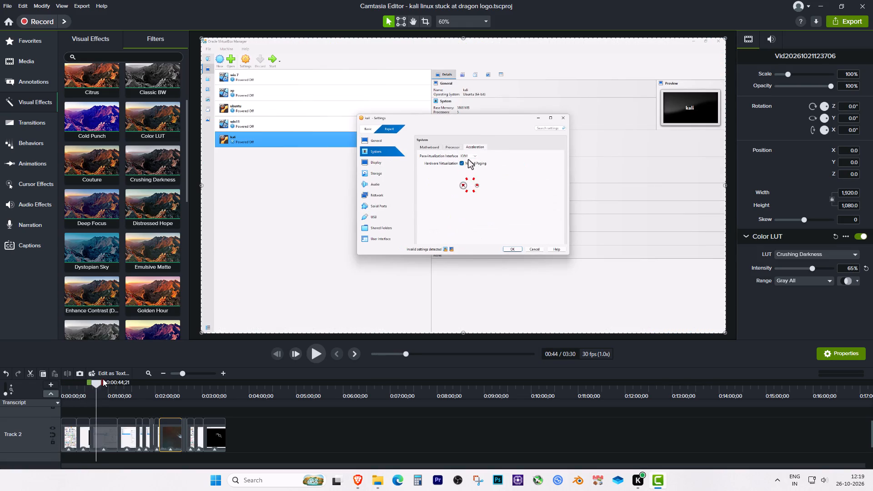
drag(103, 379, 125, 382)
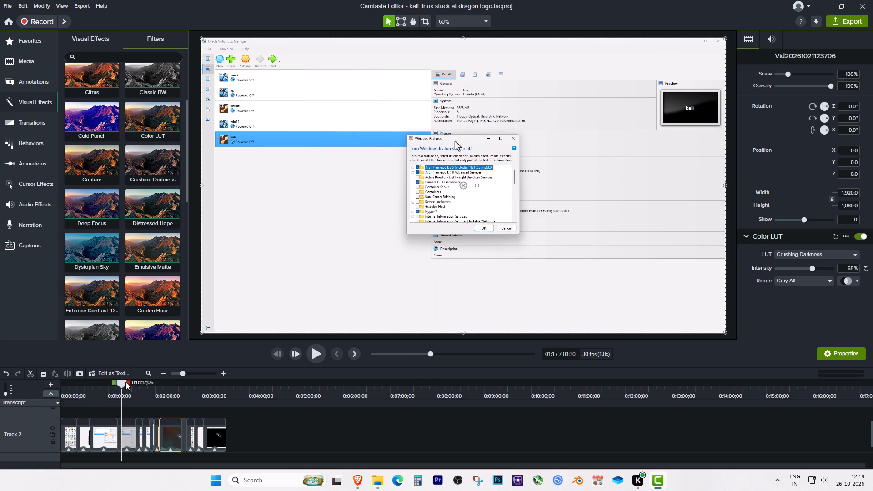
drag(125, 382, 138, 382)
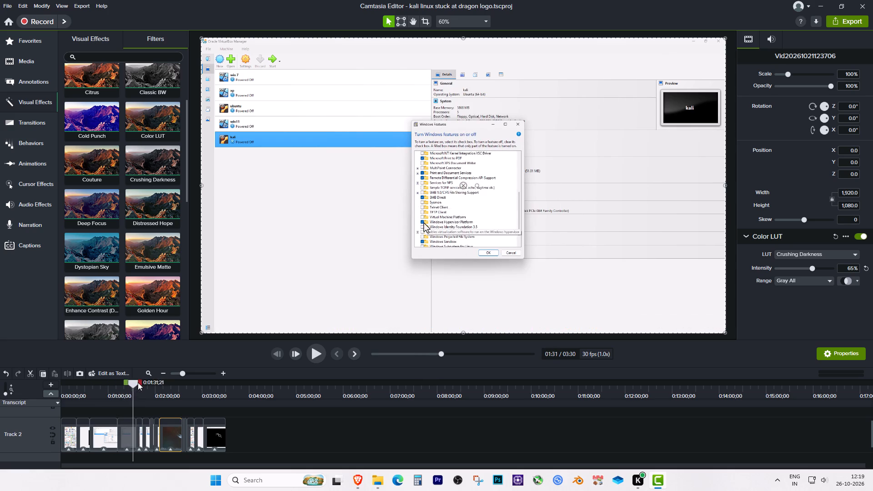
drag(138, 382, 141, 384)
Search the computer for "voice", launch Voicebox and return to the Camtasia editor.
click(264, 479)
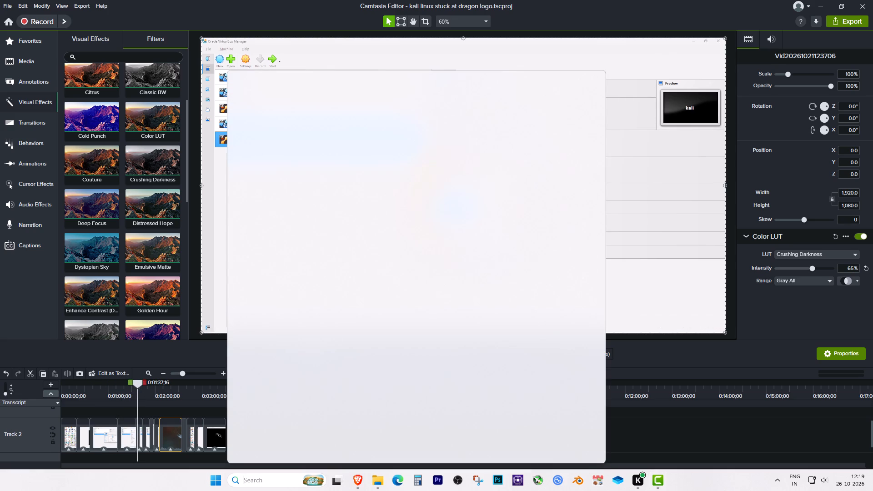
text(voice)
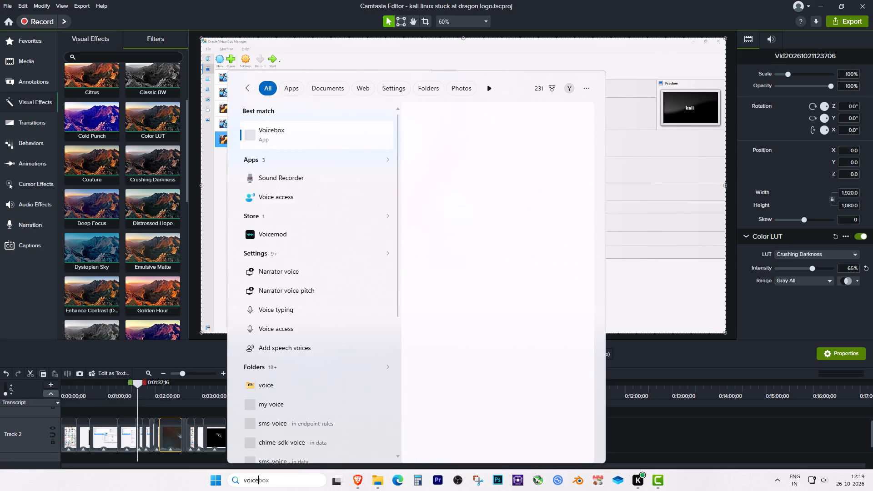
key(Return)
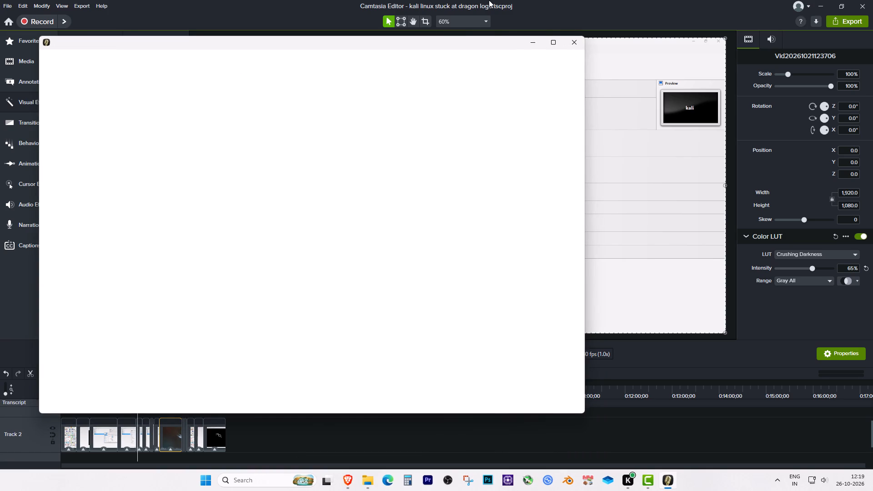
click(538, 0)
Review the recording up to about 2:03 and return the playhead to the start.
drag(137, 381, 141, 384)
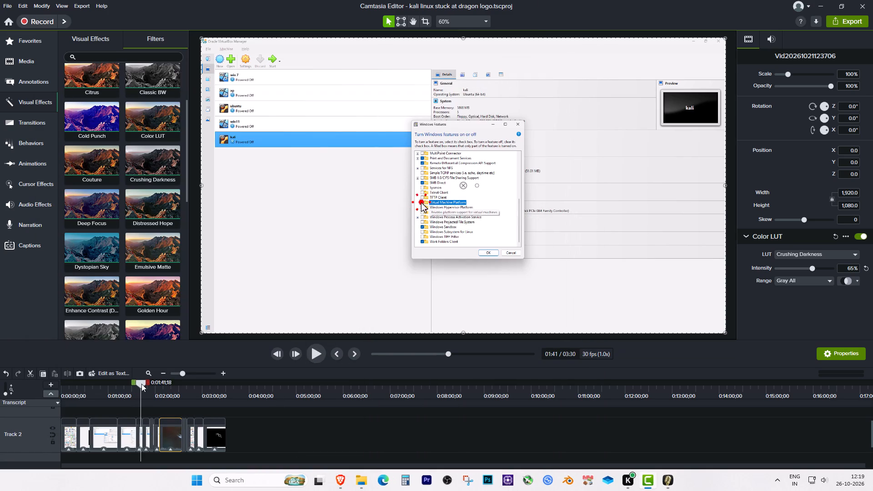
drag(141, 384, 157, 386)
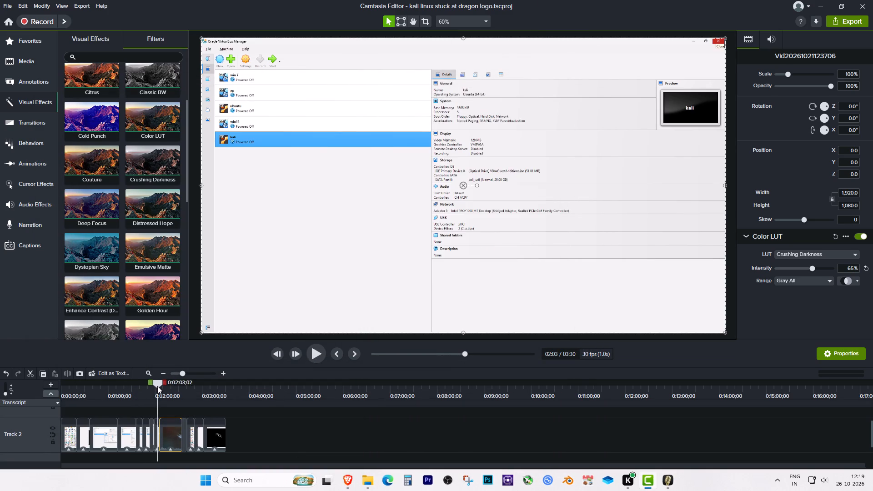
drag(157, 386, 59, 390)
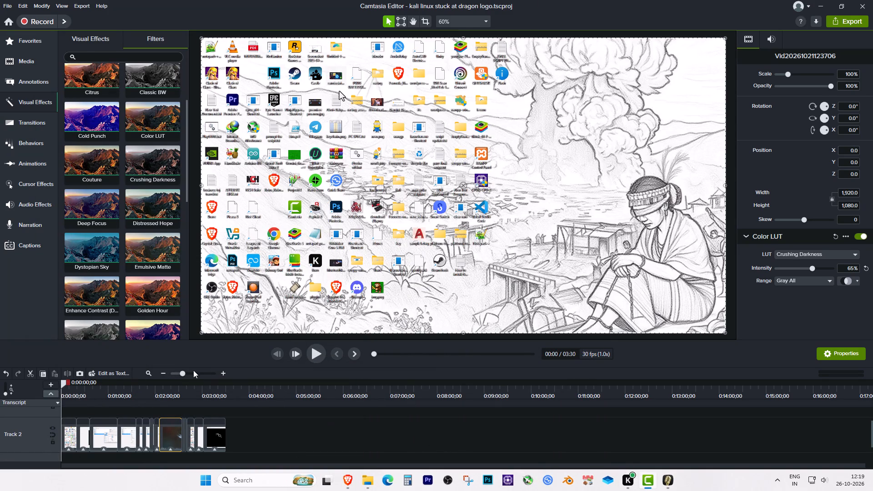
Add a Zoom-n-Pan animation at about 0:35, framing the kali Settings window at 158% zoom.
click(227, 375)
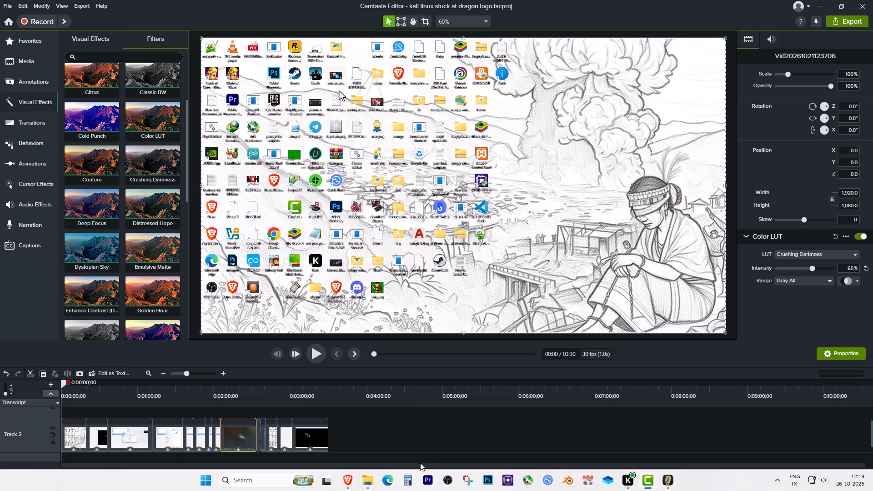
click(223, 374)
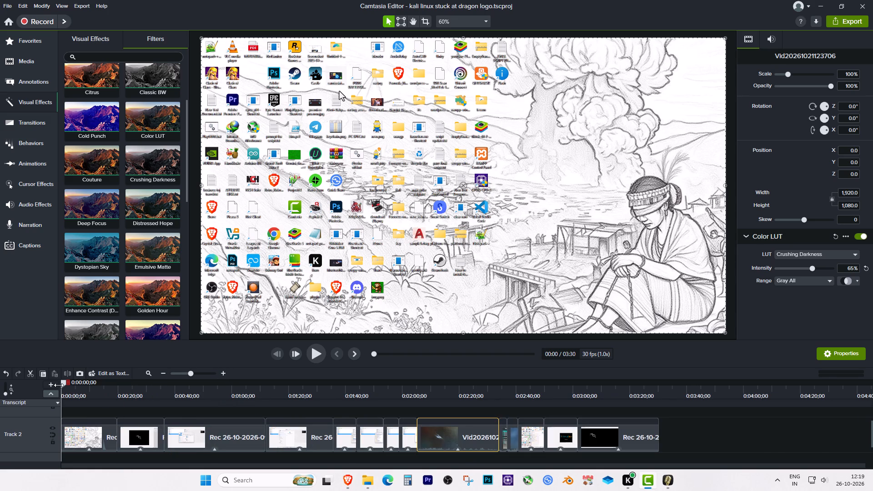
drag(65, 386, 71, 388)
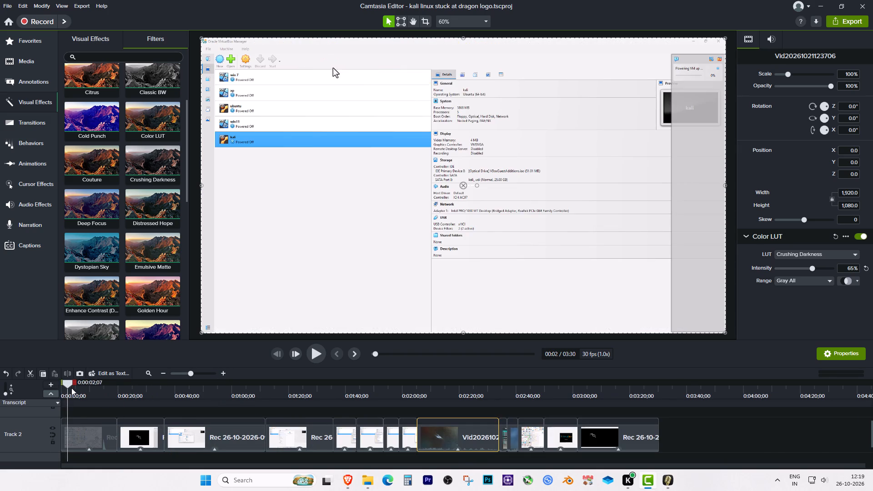
drag(71, 388, 150, 392)
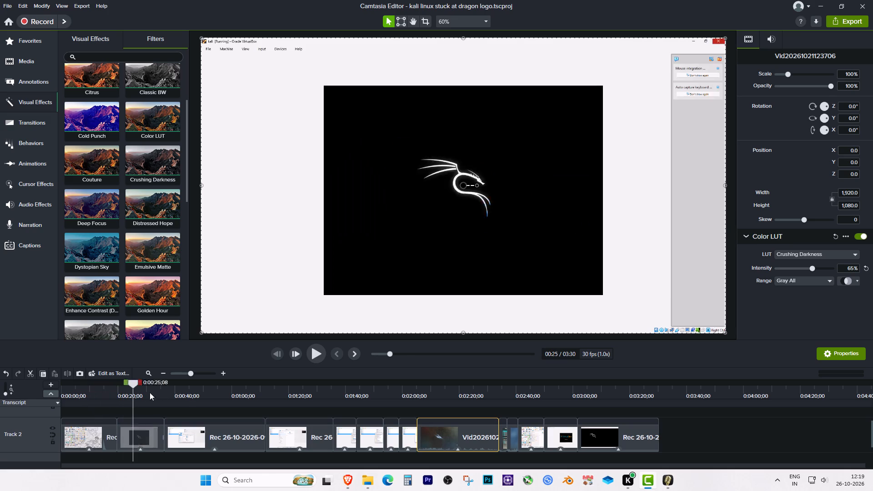
drag(150, 392, 162, 392)
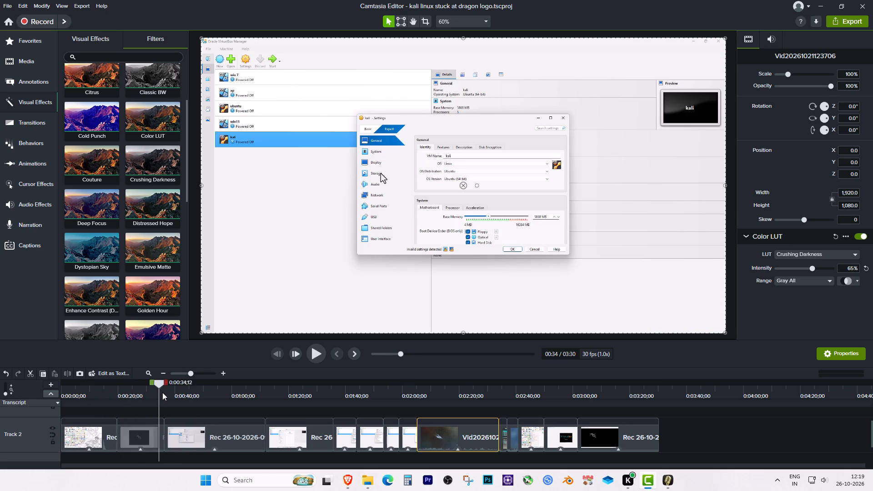
drag(162, 392, 166, 393)
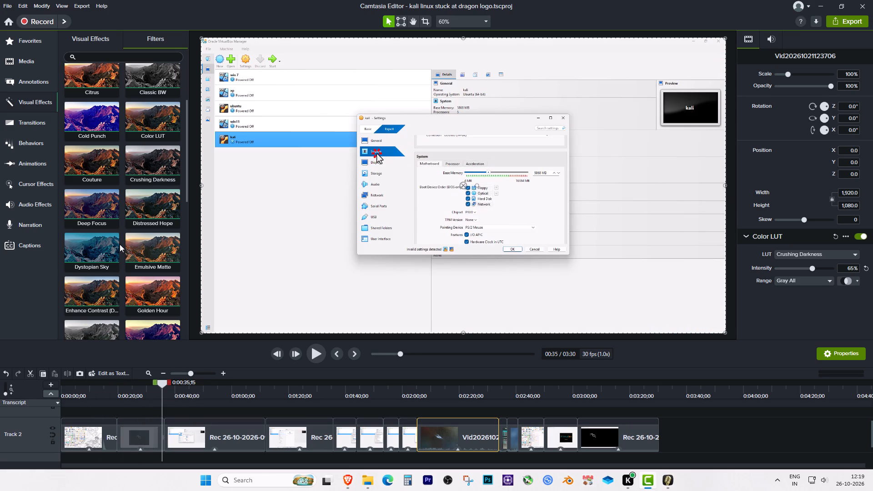
click(37, 164)
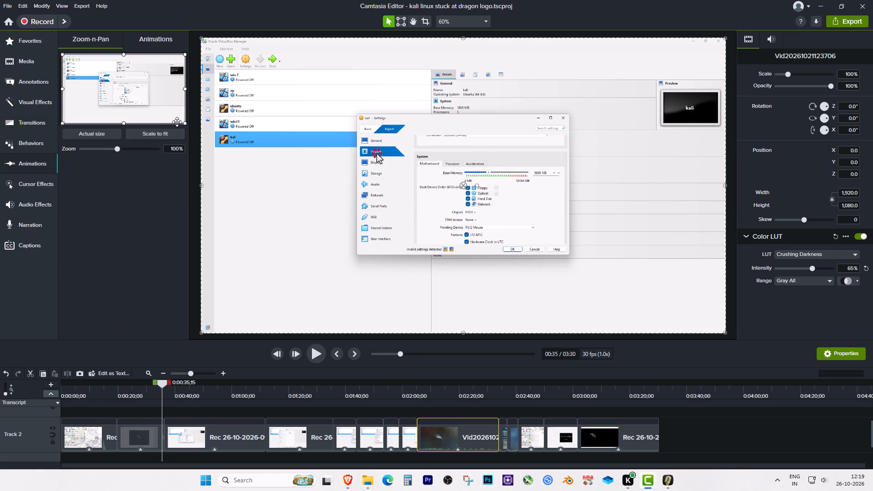
drag(184, 123, 160, 108)
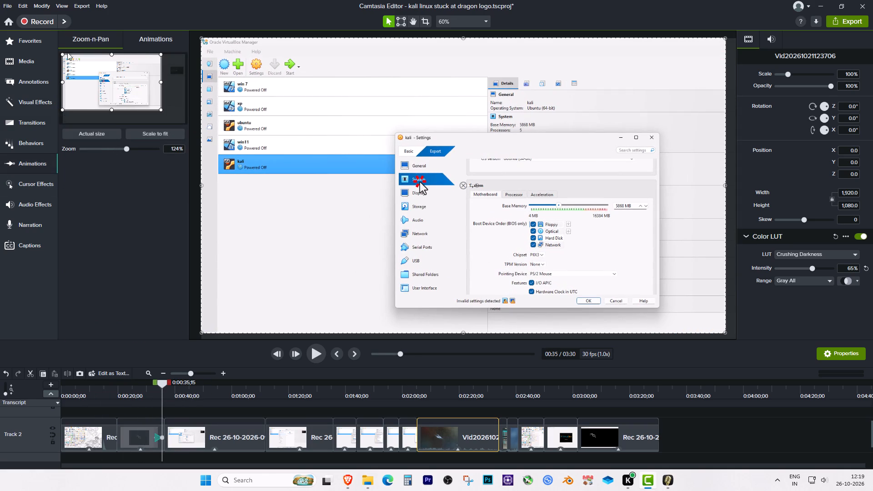
drag(63, 53, 84, 65)
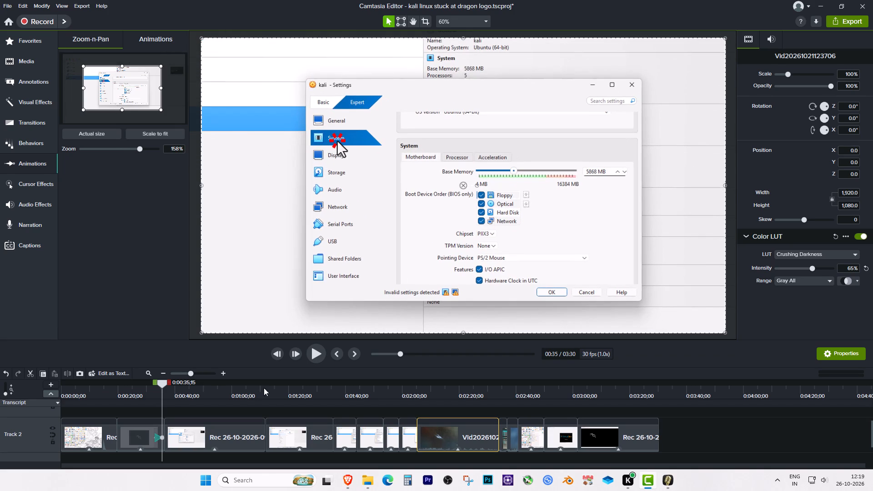
Add a Zoom-n-Pan animation at about 0:38, framing the kali Acceleration settings at 168% zoom.
drag(162, 382, 163, 387)
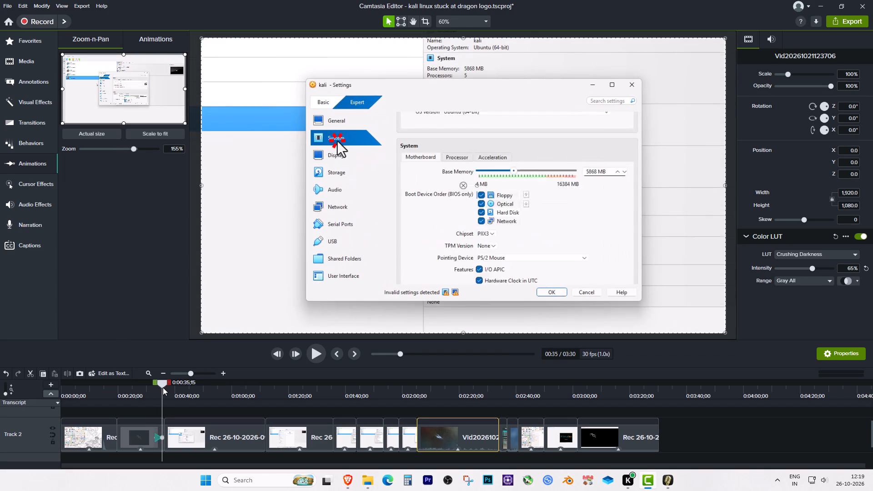
drag(163, 387, 173, 388)
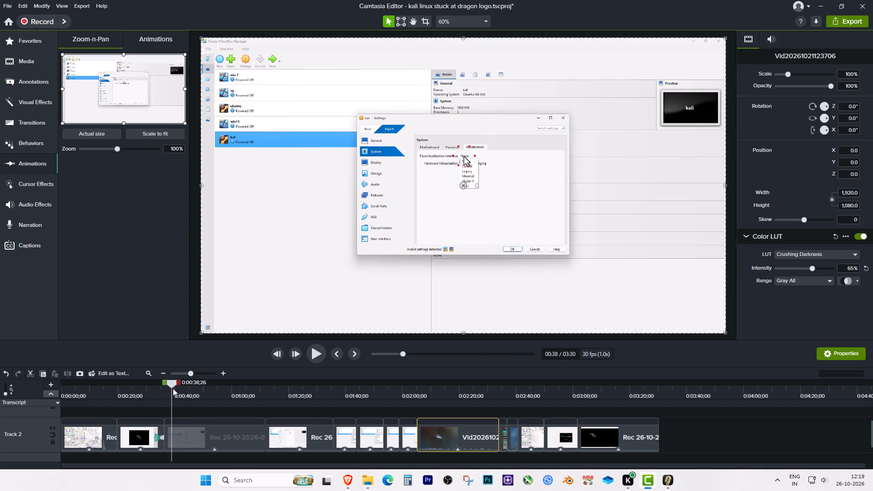
drag(173, 388, 170, 388)
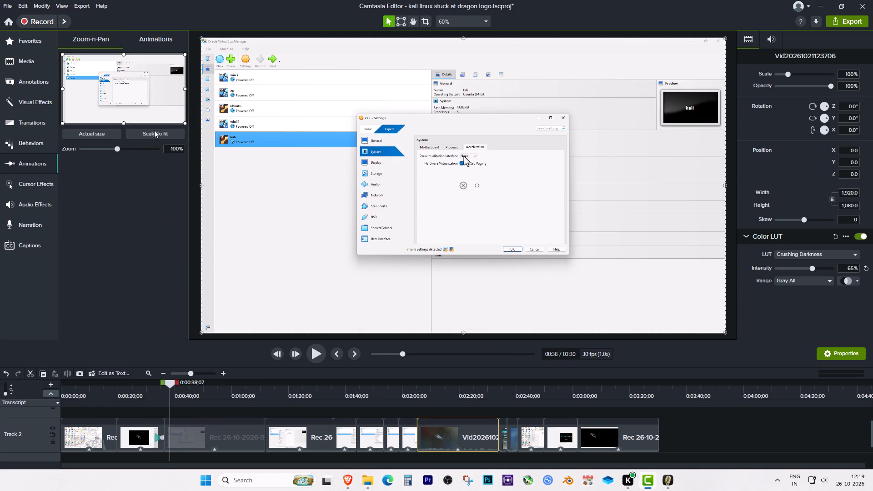
drag(187, 124, 161, 104)
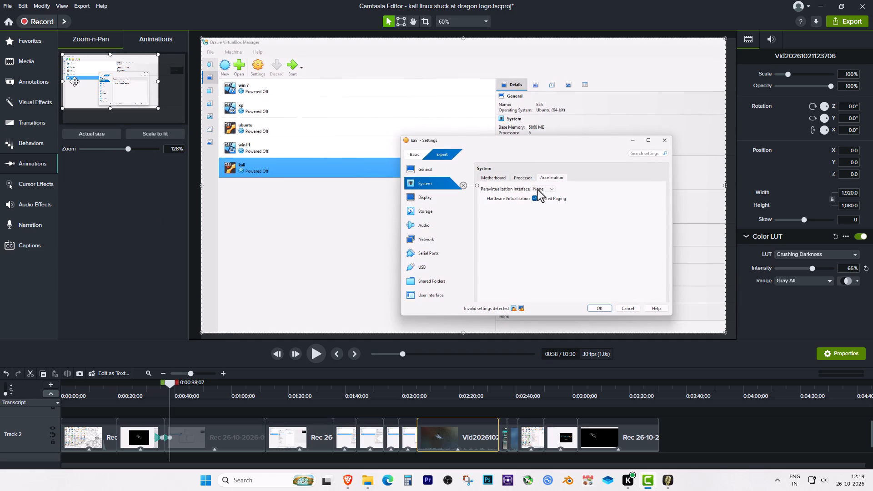
drag(62, 54, 85, 67)
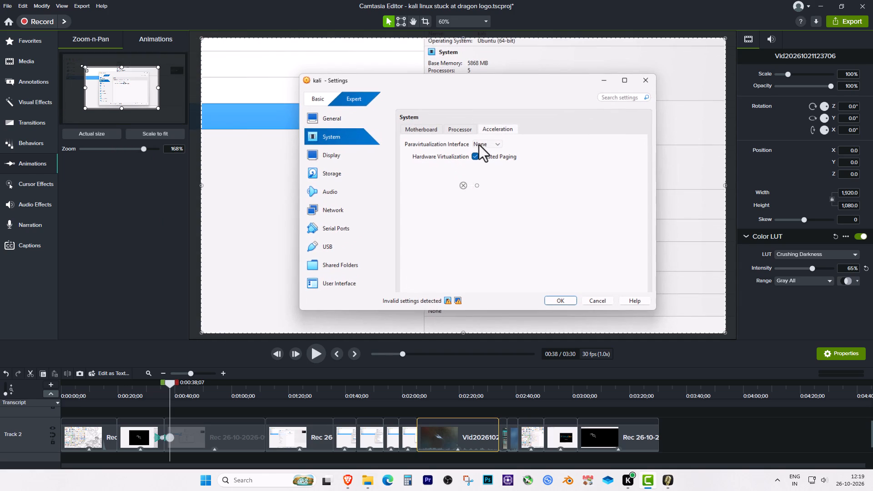
Add a zoom-out at about 0:50, before the kali Settings window closes, using Scale to fit.
drag(168, 387, 170, 387)
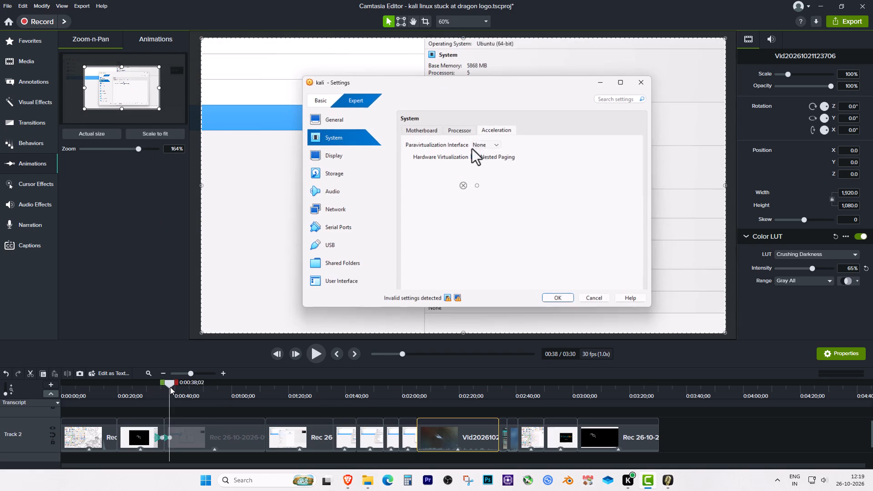
drag(170, 387, 200, 391)
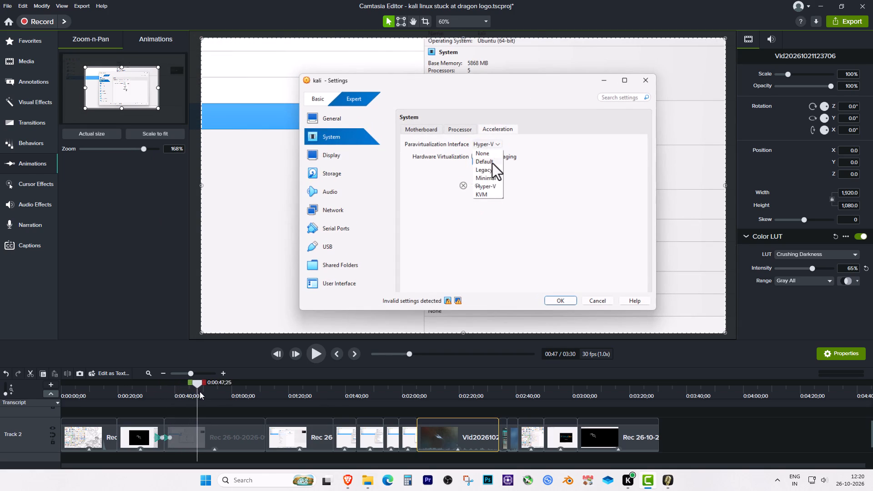
drag(200, 391, 208, 392)
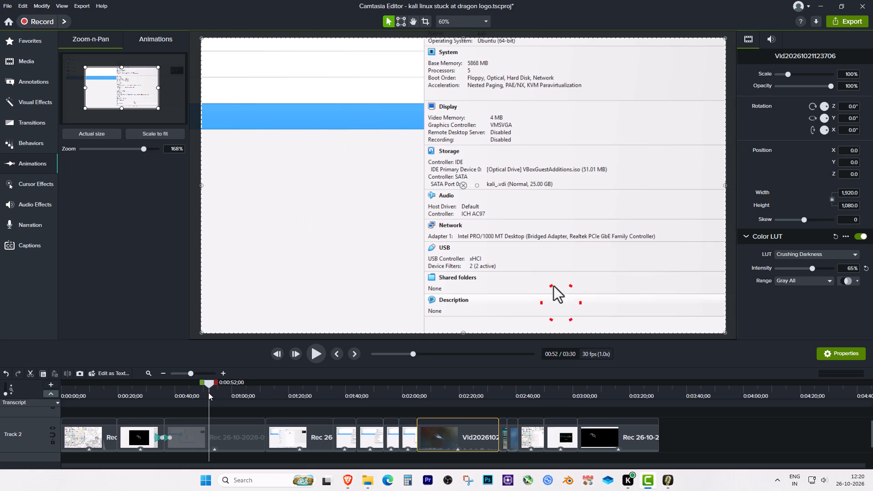
drag(208, 392, 206, 391)
click(146, 134)
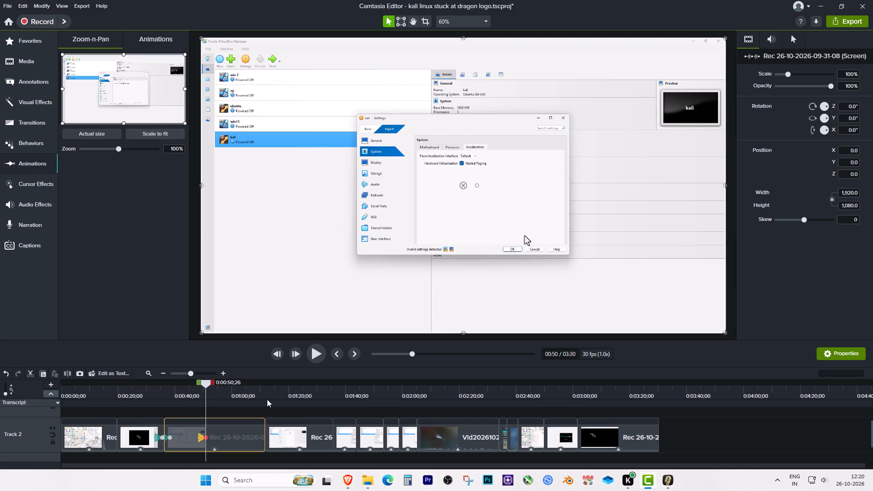
Add a Zoom-n-Pan animation at about 1:00, framing the kali Display settings at 185% zoom.
drag(209, 388, 234, 386)
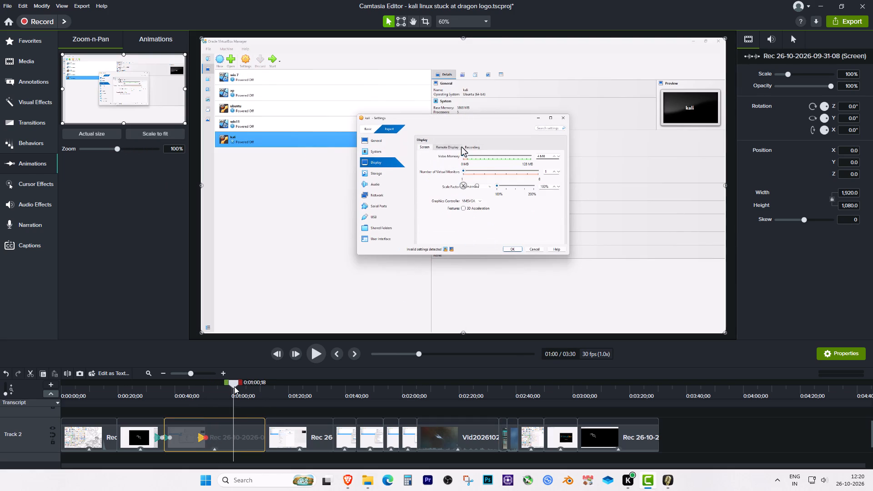
drag(234, 386, 249, 391)
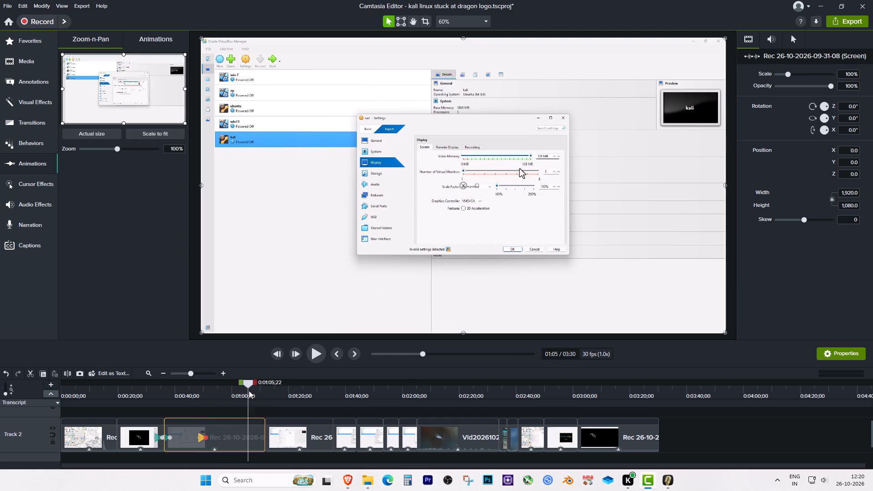
drag(249, 391, 233, 386)
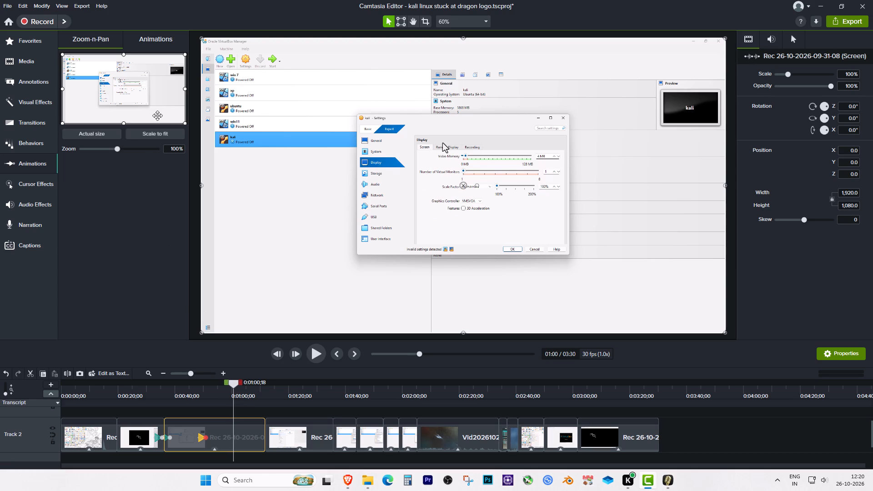
drag(183, 124, 155, 105)
drag(63, 55, 91, 71)
Switch to Voicebox, choose the Qwen3-TTS 0.6B model, paste the copied narration script, generate its speech, and return to Camtasia.
click(664, 480)
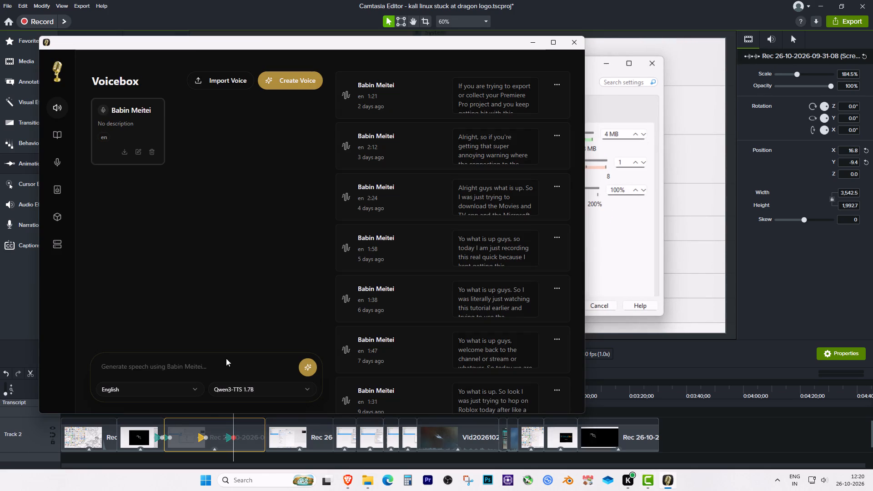
click(243, 385)
click(245, 372)
click(238, 366)
right_click(238, 366)
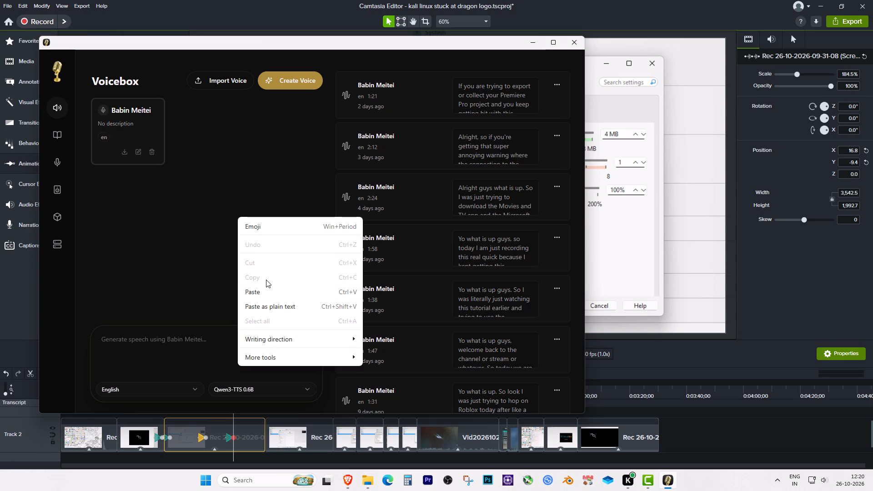
click(265, 290)
click(308, 255)
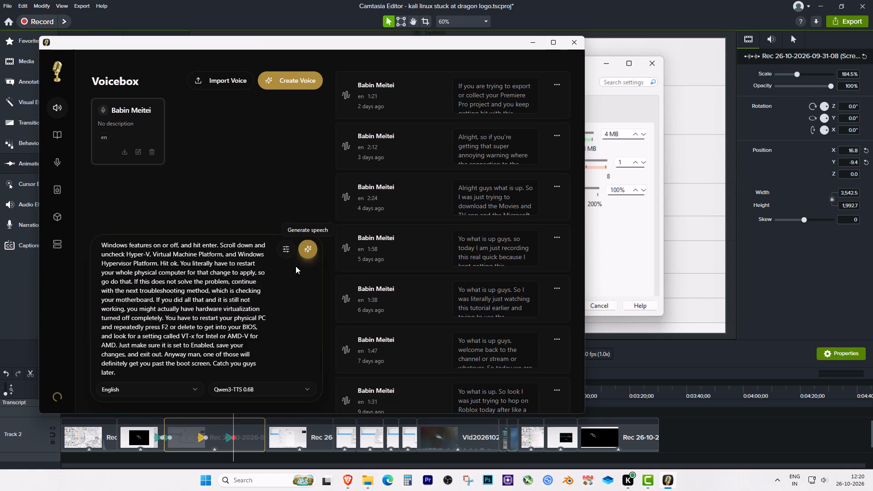
click(625, 0)
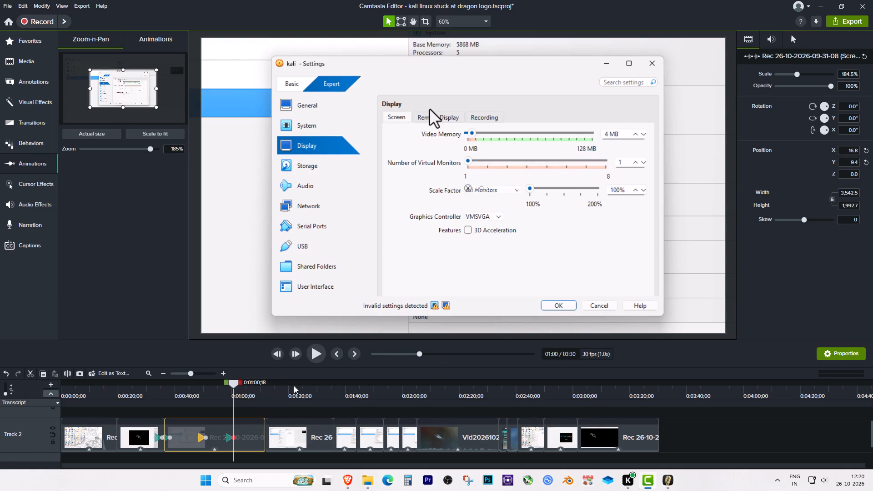
Add a zoom-out at about 1:08, as the kali Display settings are accepted, using Scale to fit.
drag(233, 386, 231, 388)
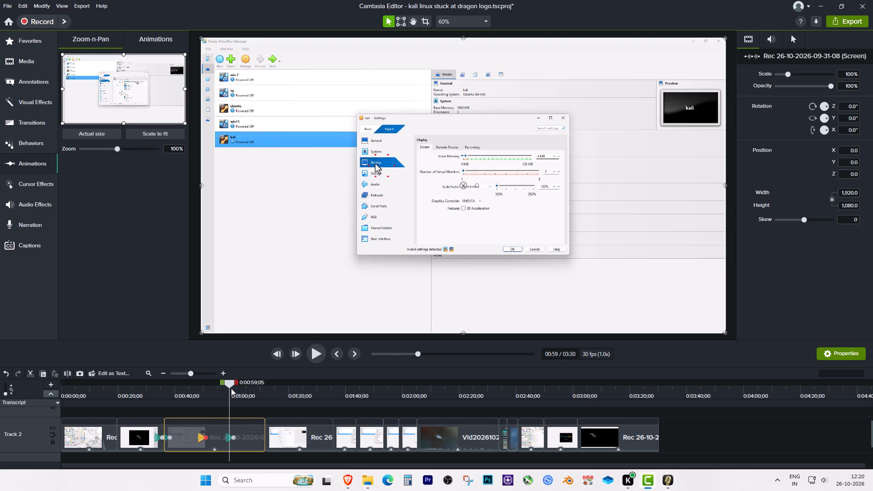
drag(231, 388, 251, 389)
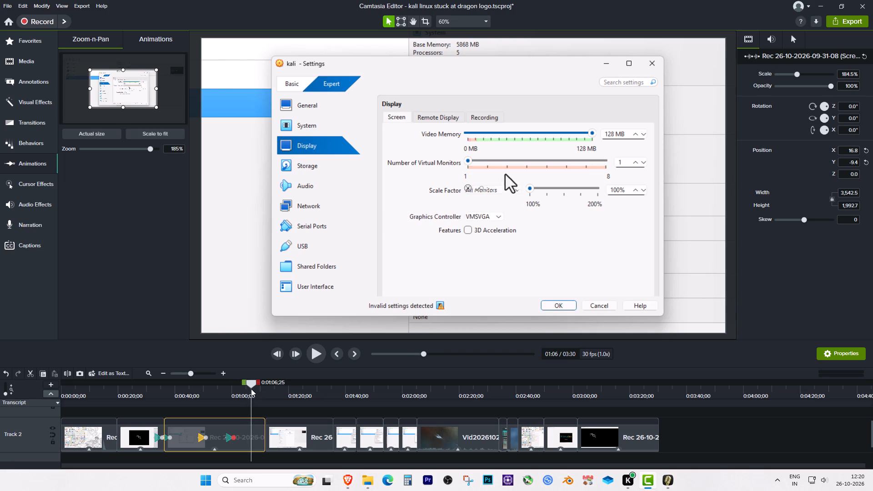
drag(251, 389, 255, 390)
click(165, 136)
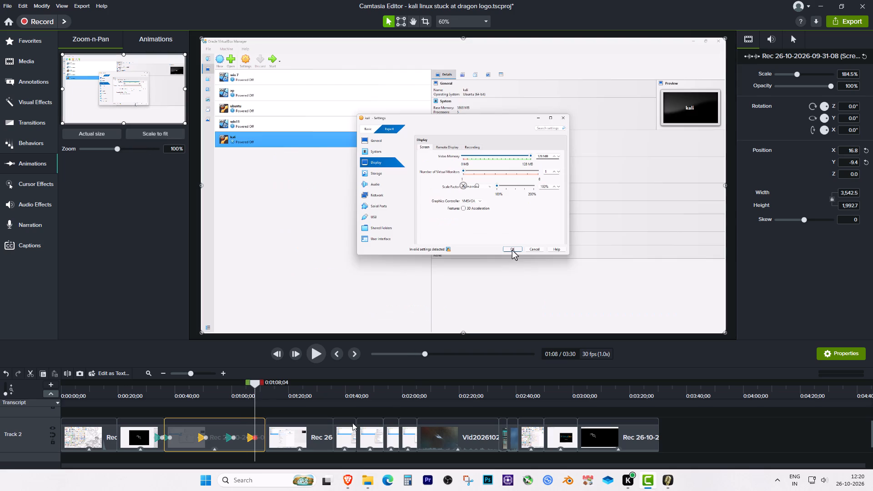
Add a Zoom-n-Pan animation at about 1:18, framing the Windows Features dialog at 151% zoom.
drag(256, 383, 267, 385)
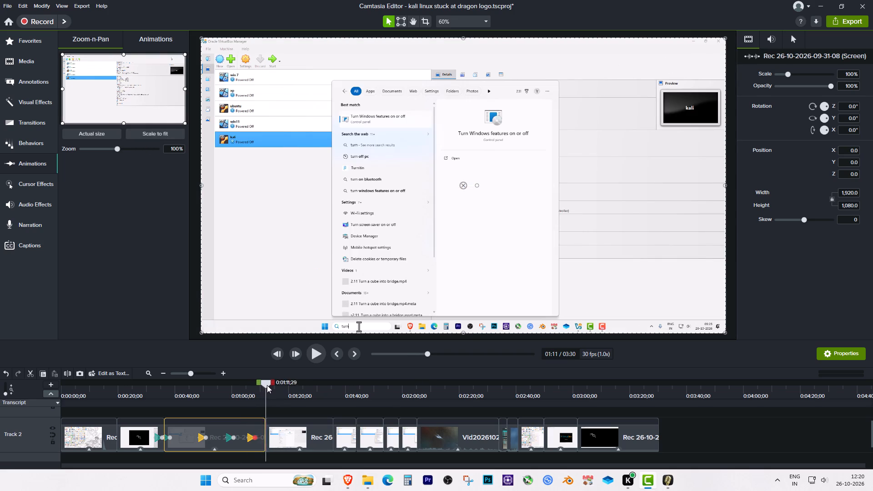
drag(267, 385, 271, 387)
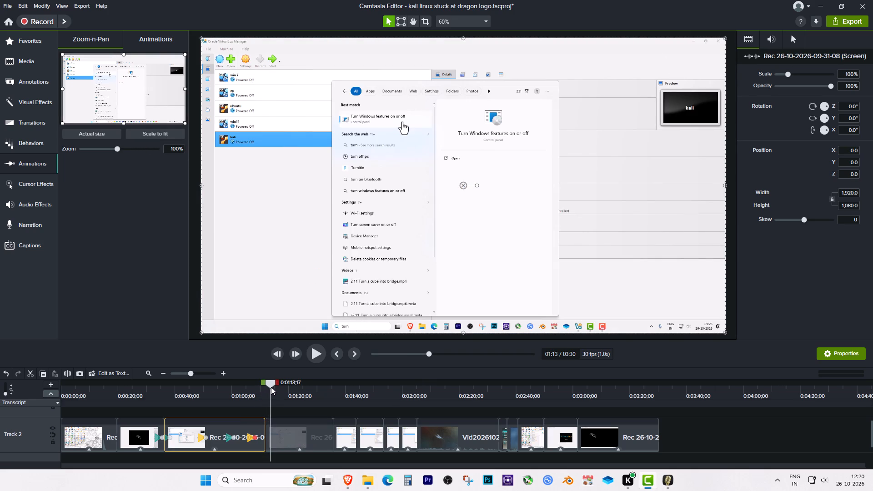
drag(271, 387, 284, 390)
drag(185, 124, 164, 112)
click(65, 56)
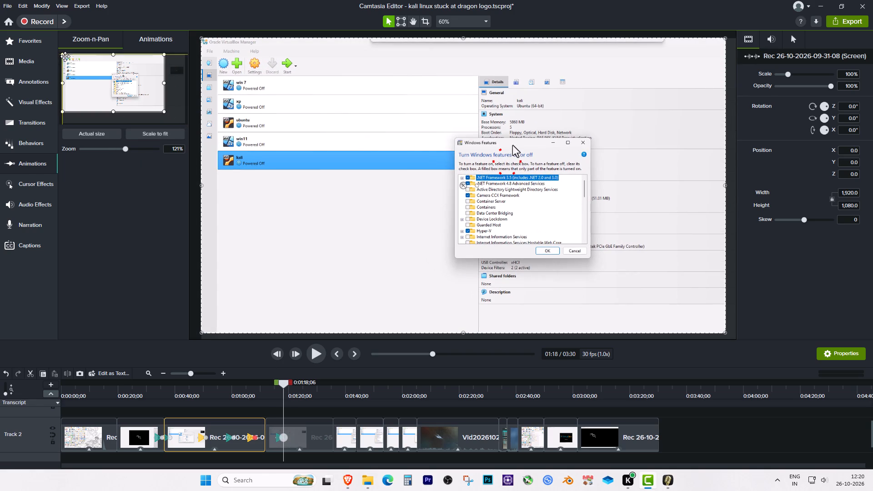
drag(63, 56, 80, 65)
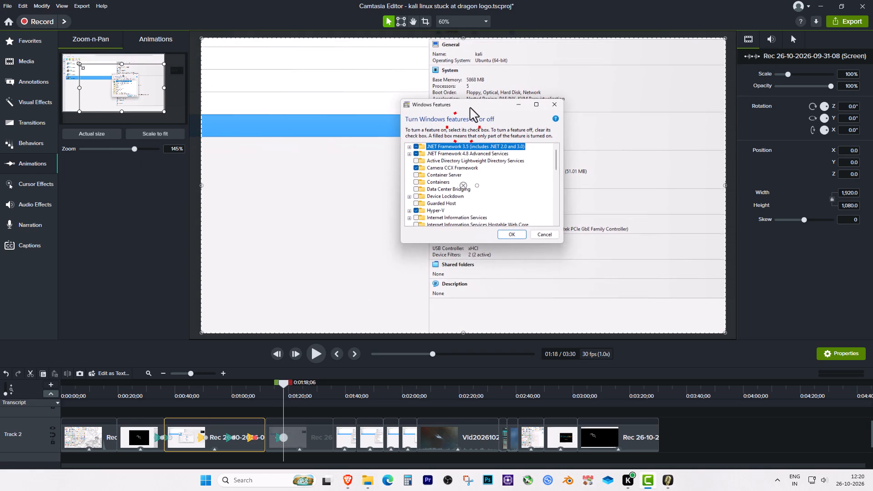
drag(80, 65, 83, 69)
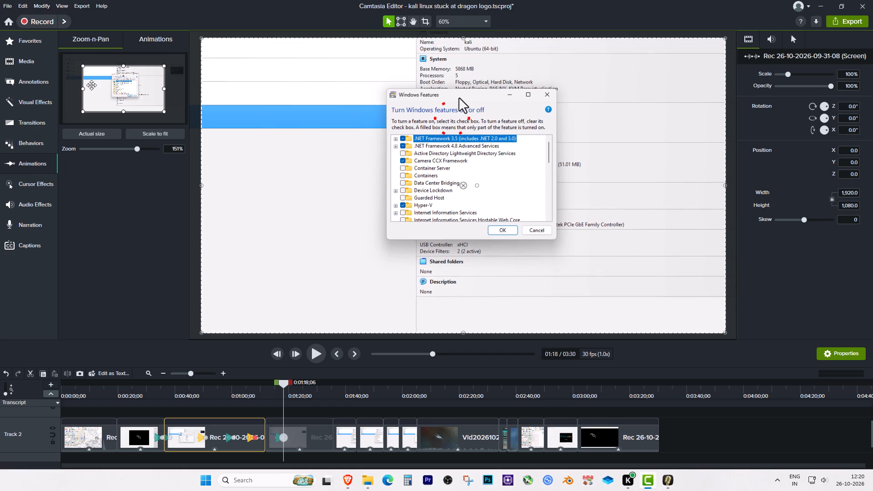
Review the recording from about 1:17 to past 2:10, plus the opening virtual machine startup up to about 0:07.
drag(283, 382, 281, 383)
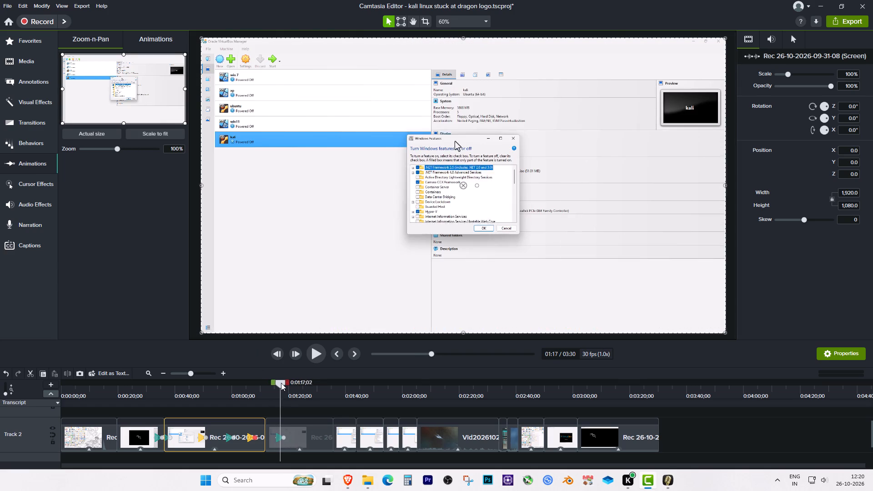
drag(281, 383, 295, 387)
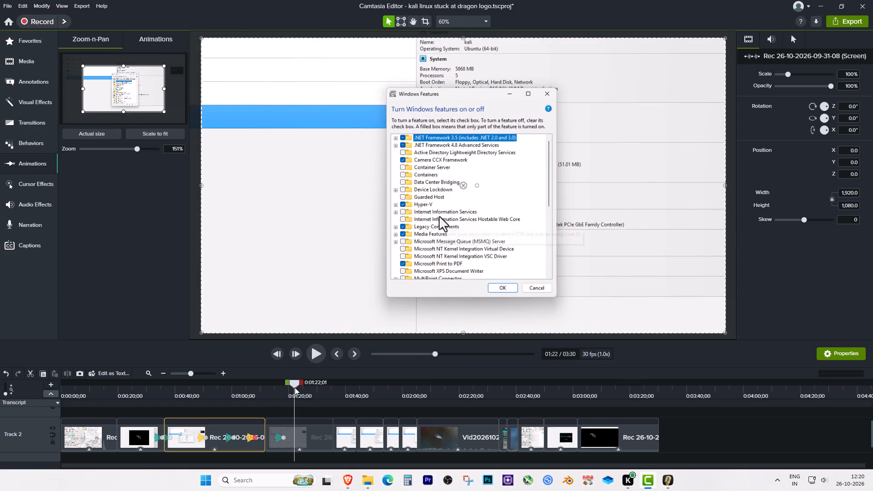
drag(295, 387, 328, 392)
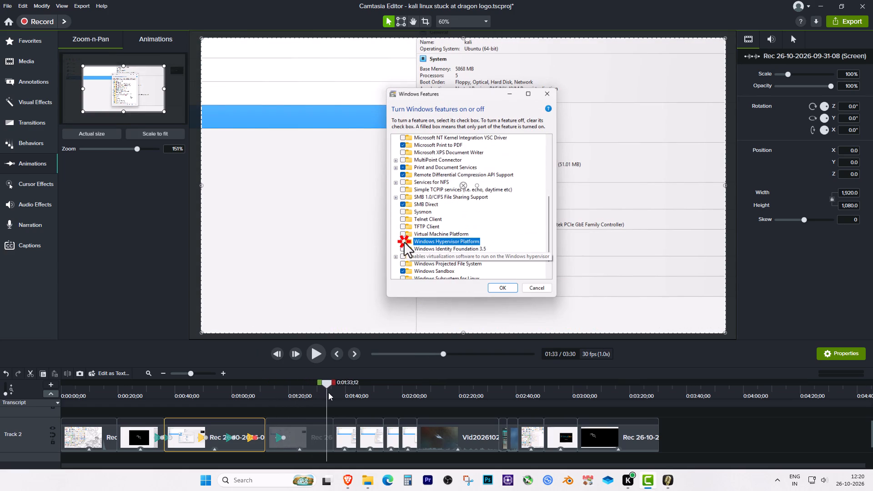
drag(328, 392, 353, 396)
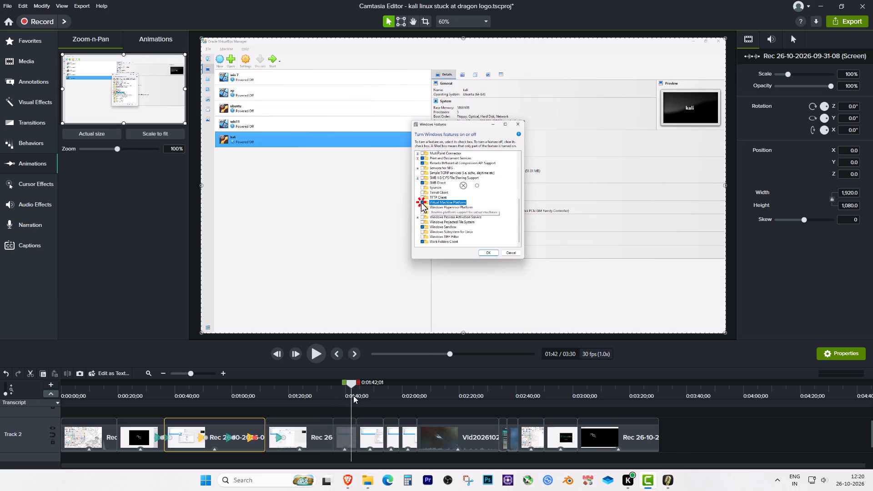
drag(353, 396, 403, 401)
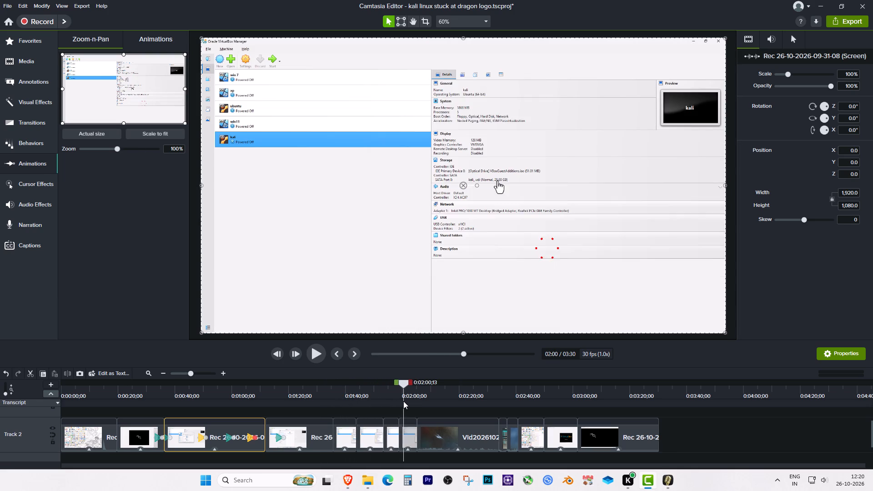
drag(403, 401, 431, 403)
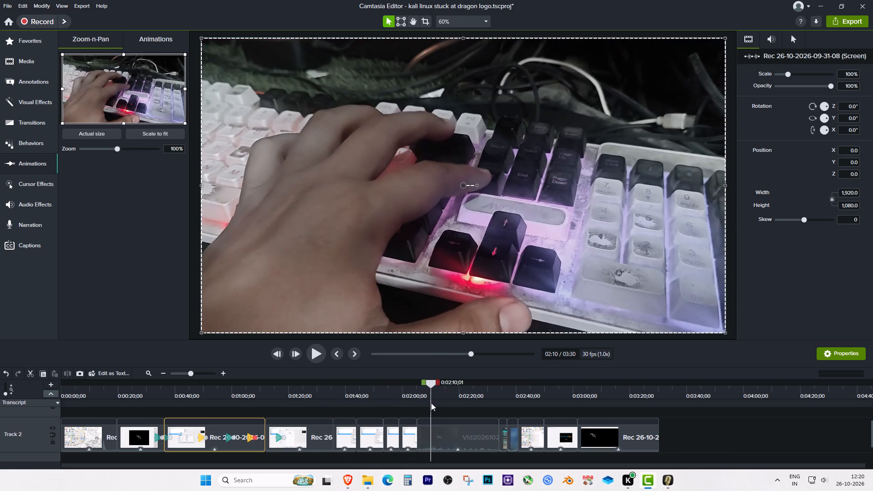
drag(431, 403, 445, 405)
drag(447, 383, 454, 386)
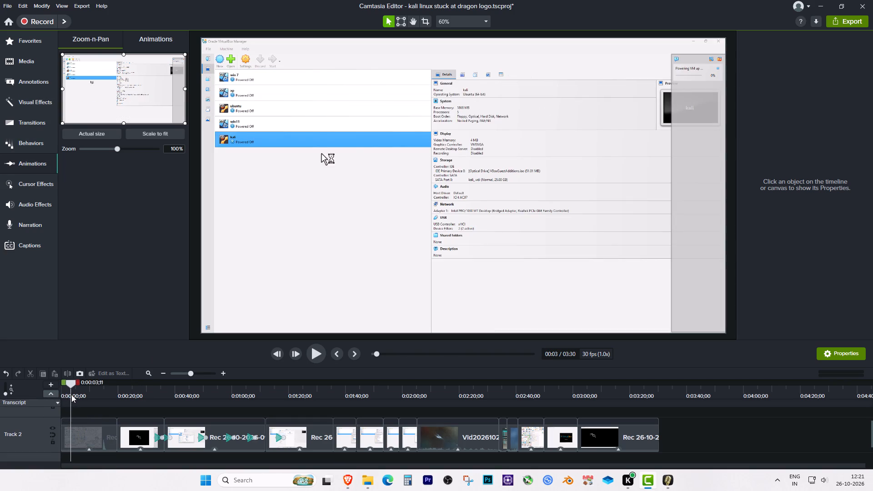
drag(71, 395, 78, 401)
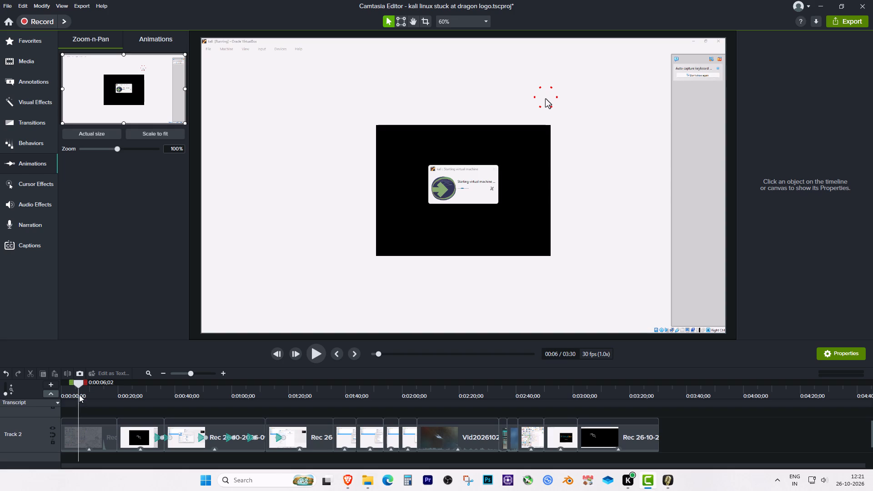
drag(78, 389, 82, 391)
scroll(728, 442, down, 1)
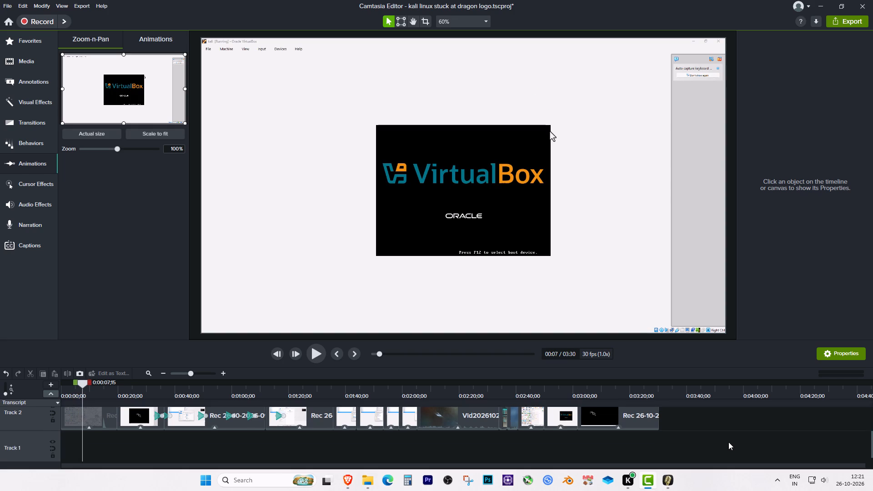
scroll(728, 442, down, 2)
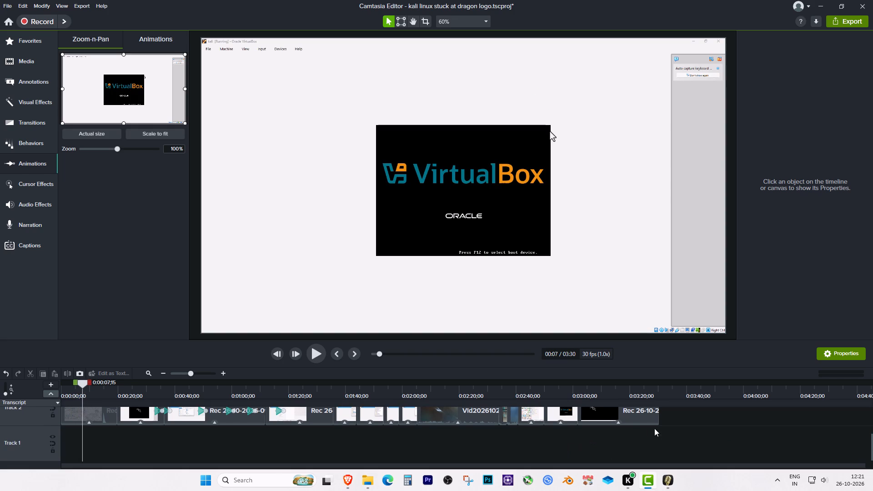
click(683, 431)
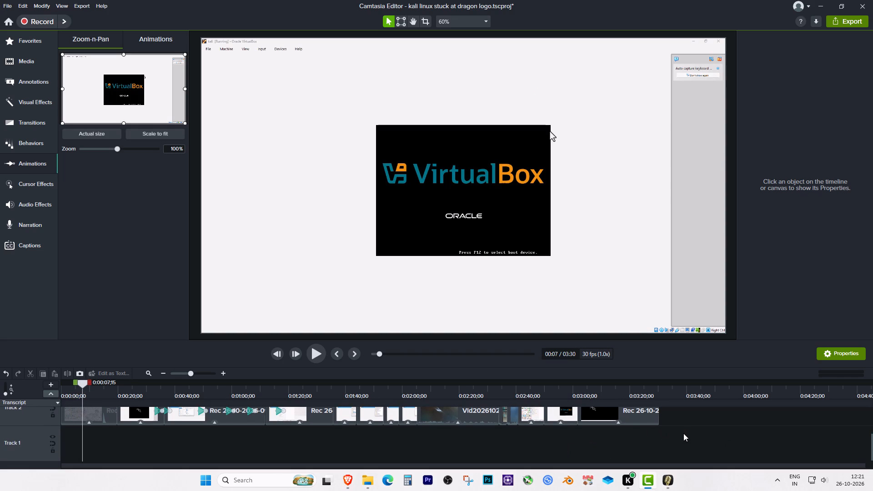
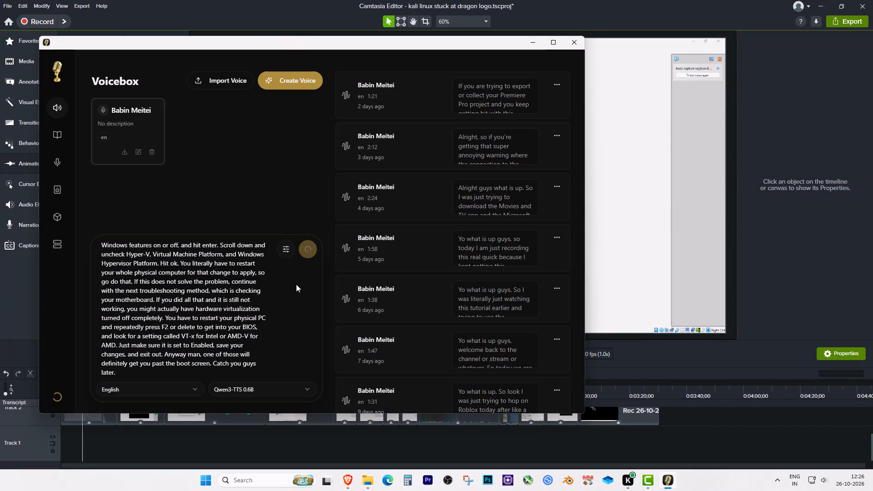
Minimize Voicebox to return to the Kali Linux project in Camtasia.
click(534, 39)
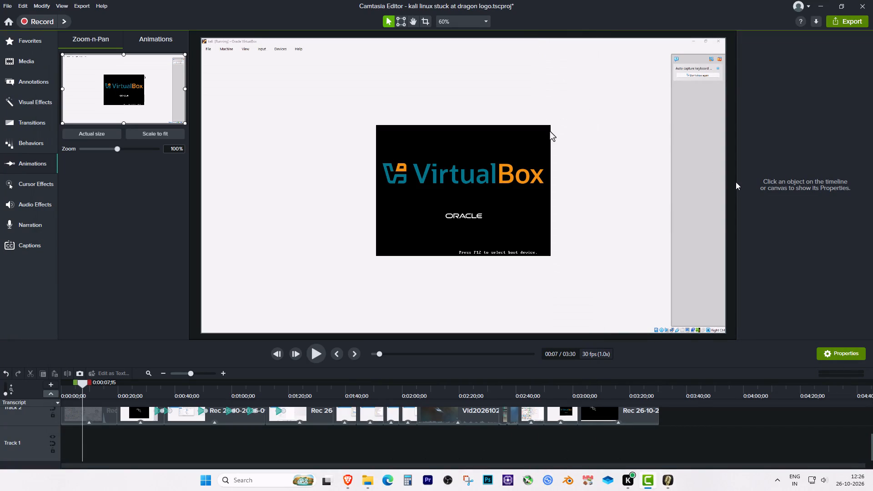
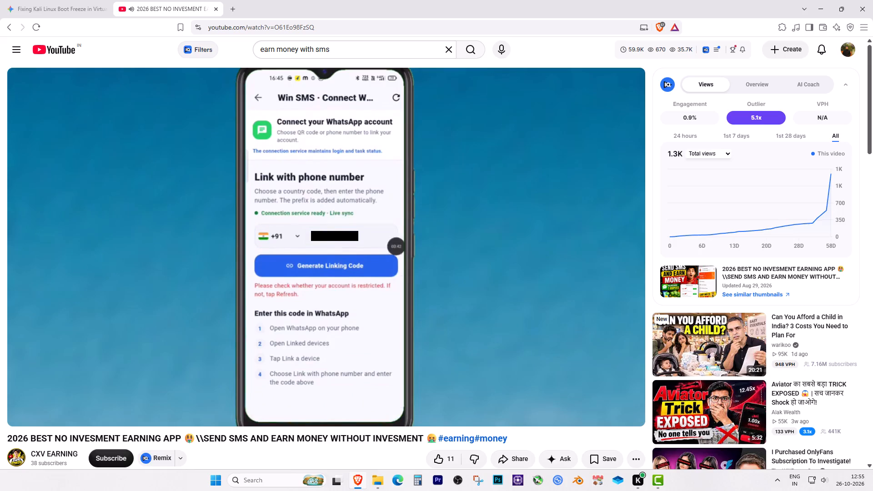
Go back to the "earn money with sms" search results and look through the listed Shorts and videos.
click(3, 29)
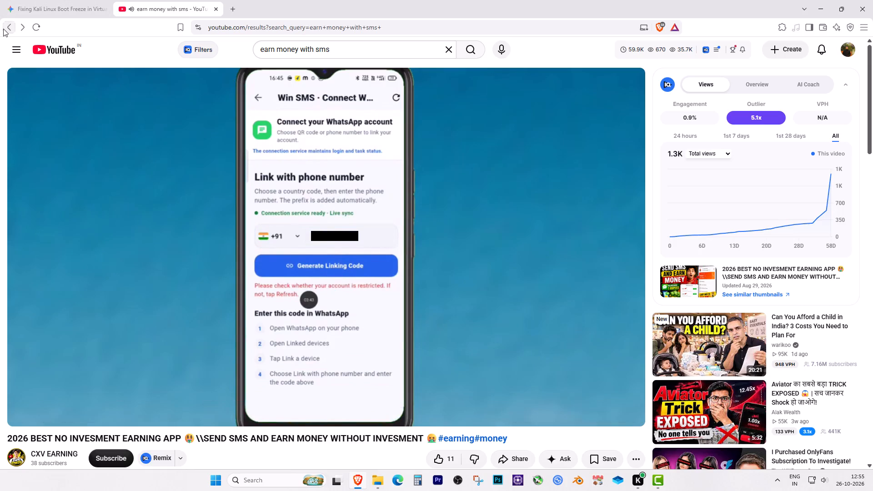
scroll(811, 293, down, 6)
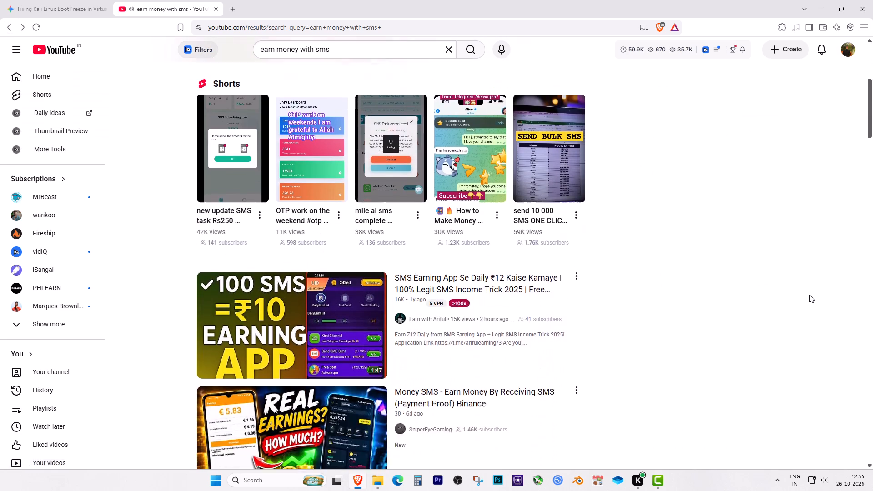
scroll(809, 295, down, 2)
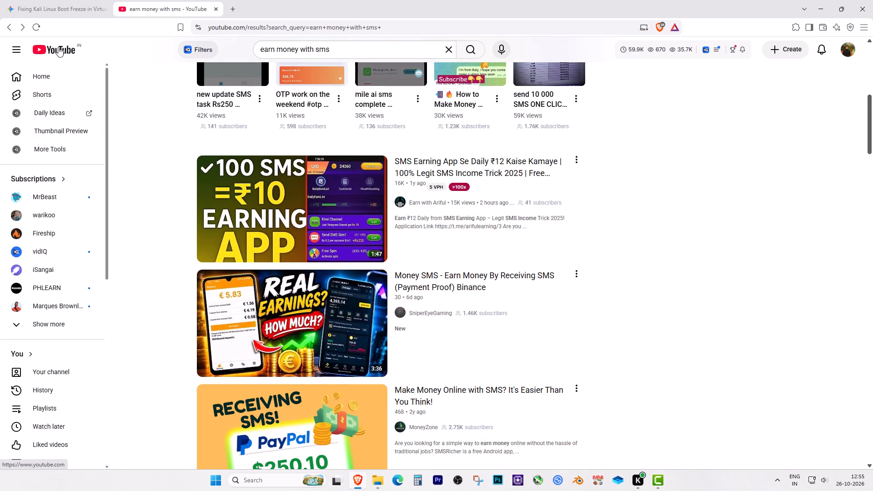
Open the YouTube home page to view the recommended videos.
click(58, 47)
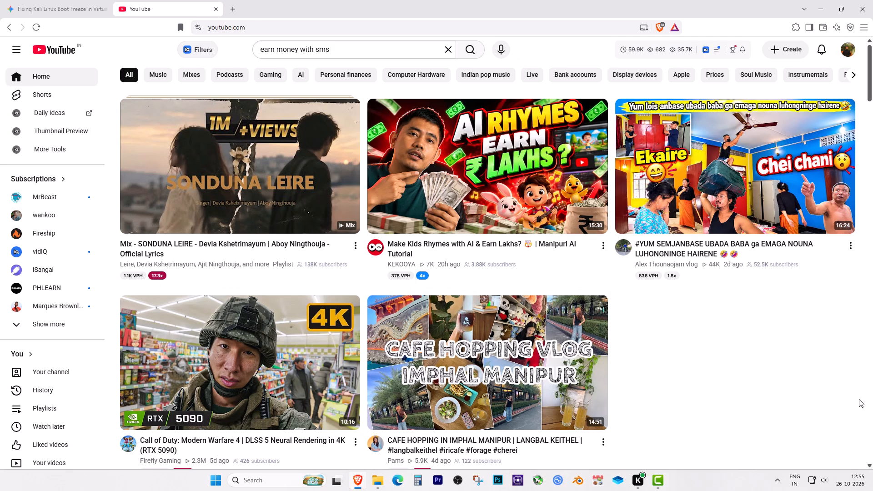
Open the "CAFE HOPPING IN IMPHAL MANIPUR" video from the YouTube home feed.
scroll(809, 408, down, 1)
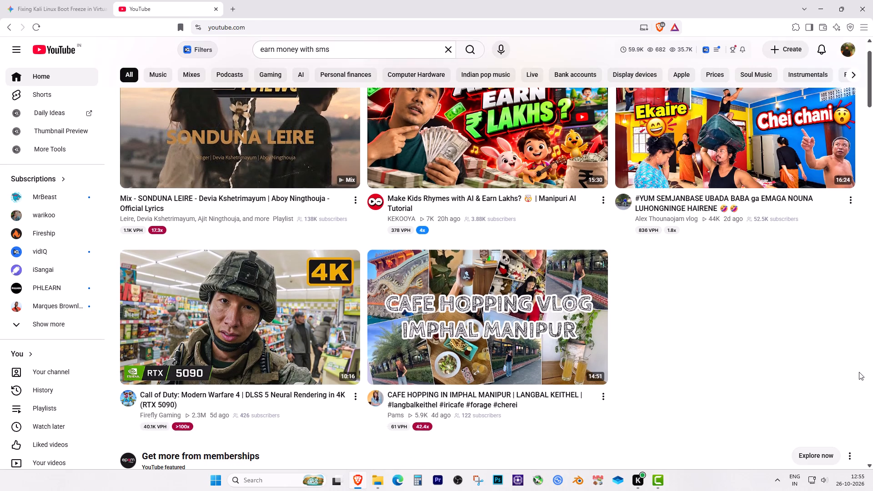
scroll(859, 371, down, 2)
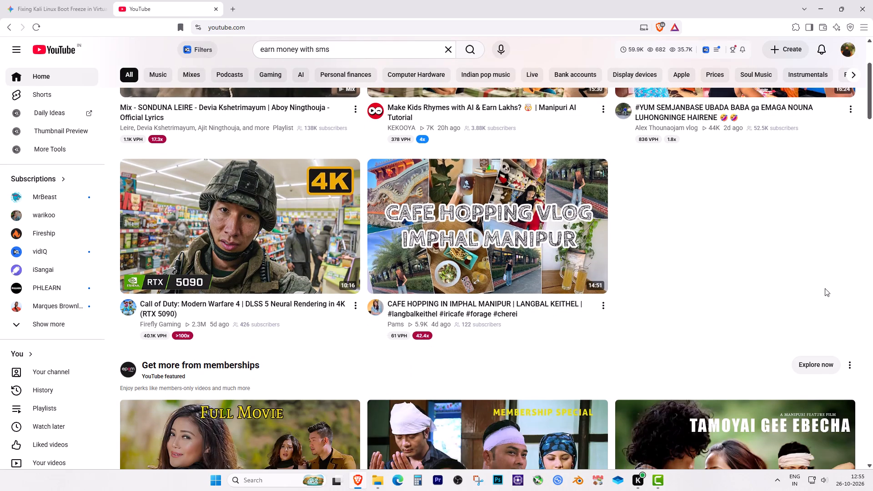
click(526, 230)
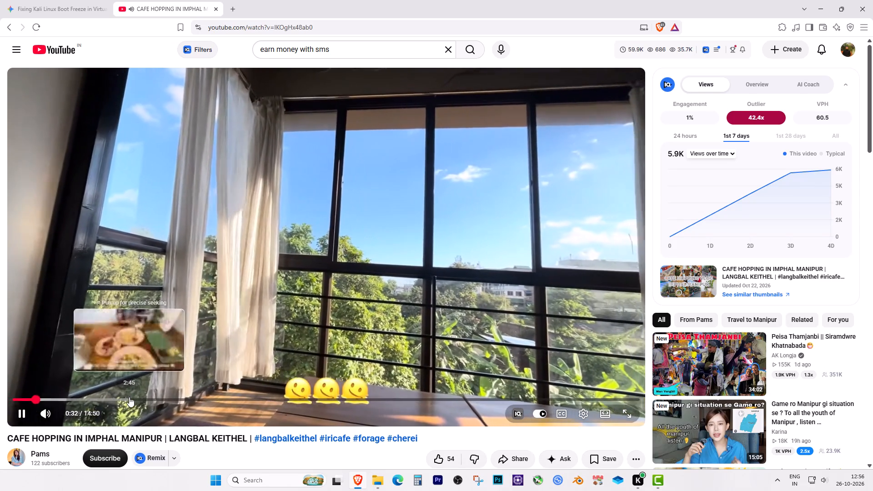
Skim the vlog's first cafe section in five-second jumps, covering the menu, drinks and food scenes.
click(229, 435)
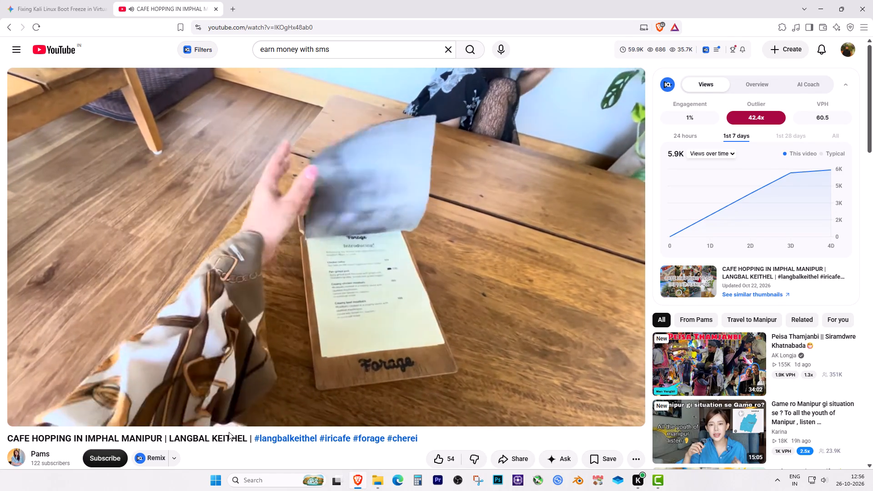
key(Right)
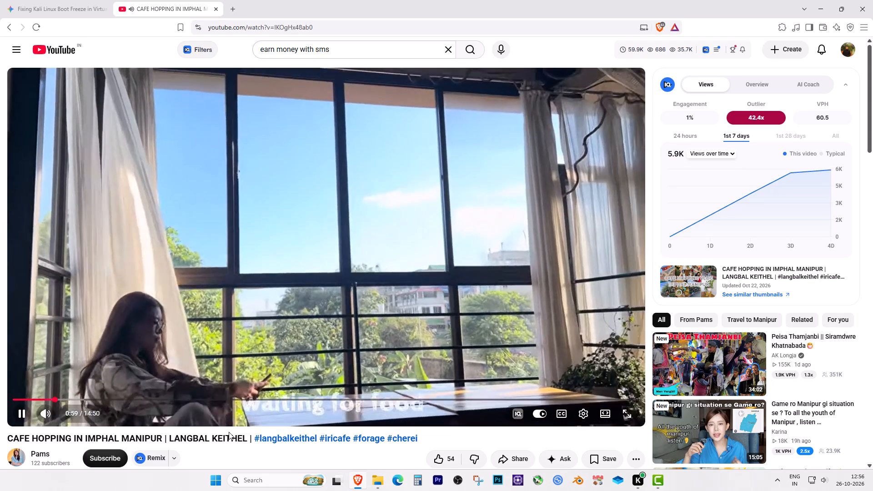
key(Right)
key(Right)
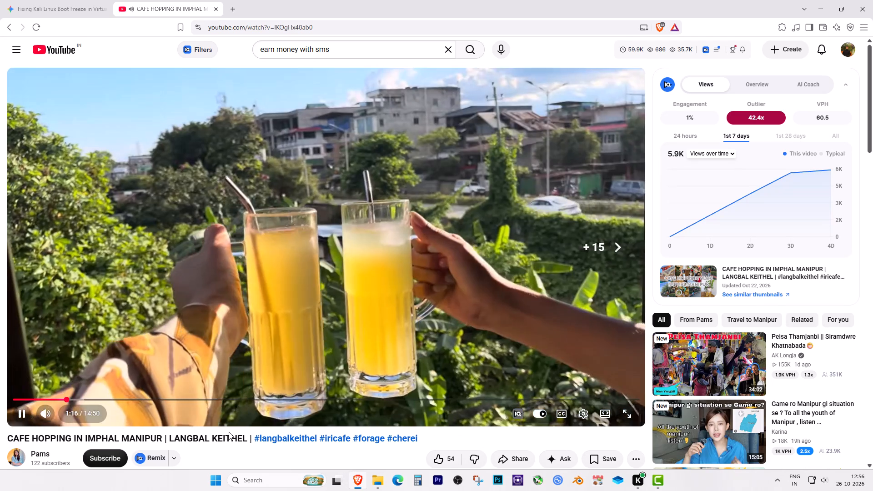
key(Right)
key(Right)
key(Right)
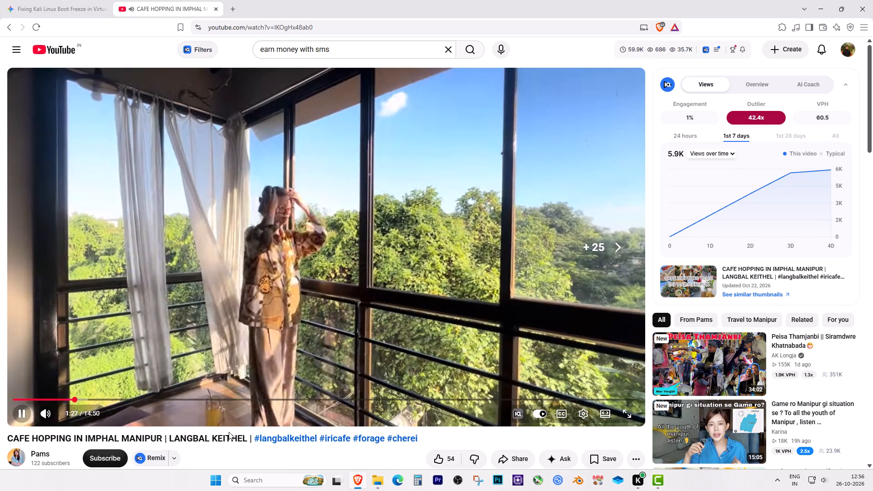
key(Right)
key(Right)
key(Right)
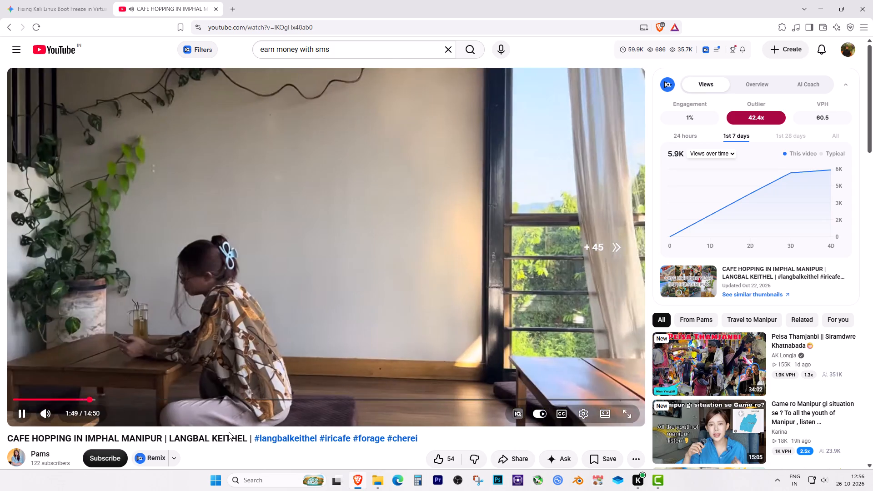
key(Right)
key(Right)
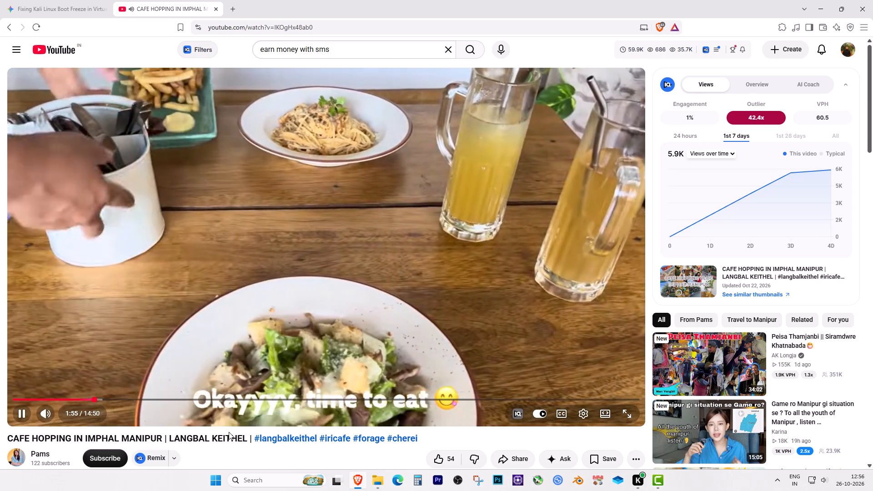
key(Right)
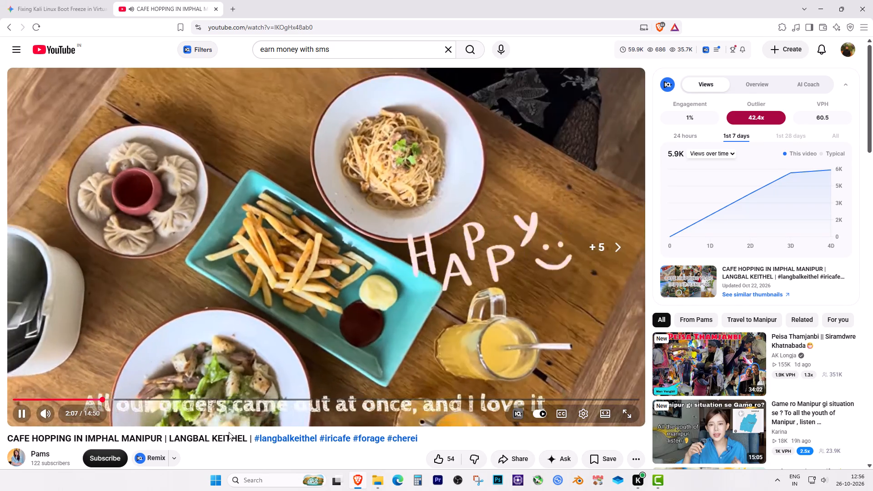
key(Right)
key(Right)
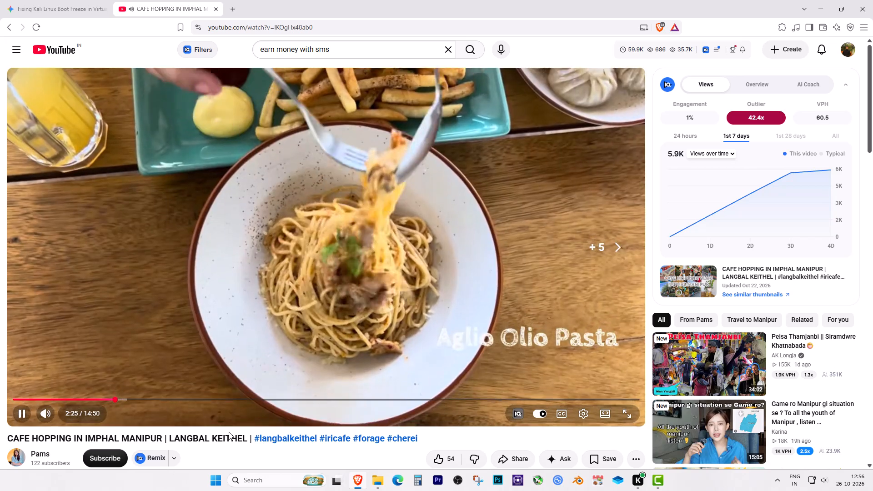
key(Right)
key(Right)
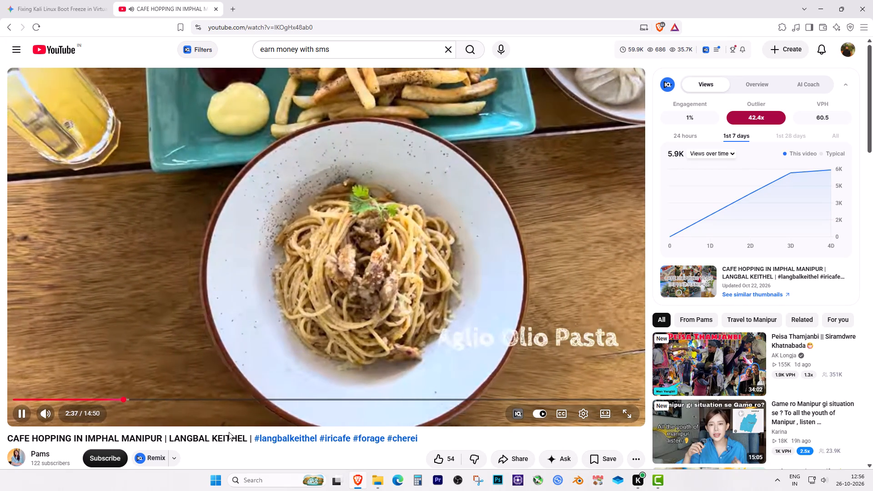
key(Right)
key(Right)
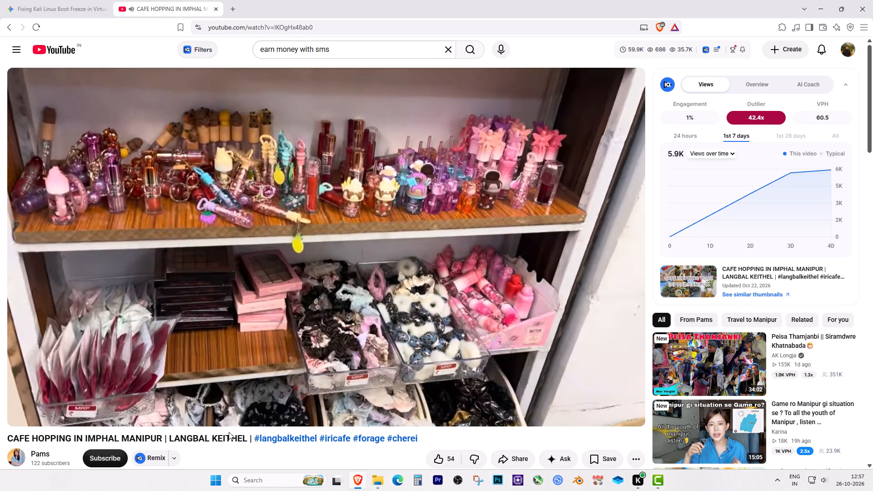
Skim the vlog's shop, street and squishy toy scenes in five-second jumps.
key(Right)
key(Right)
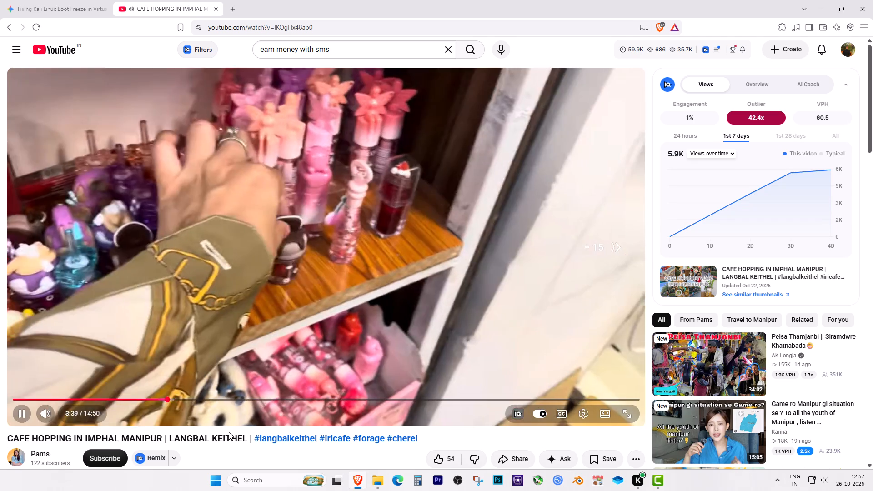
key(Right)
key(Right)
key(Right)
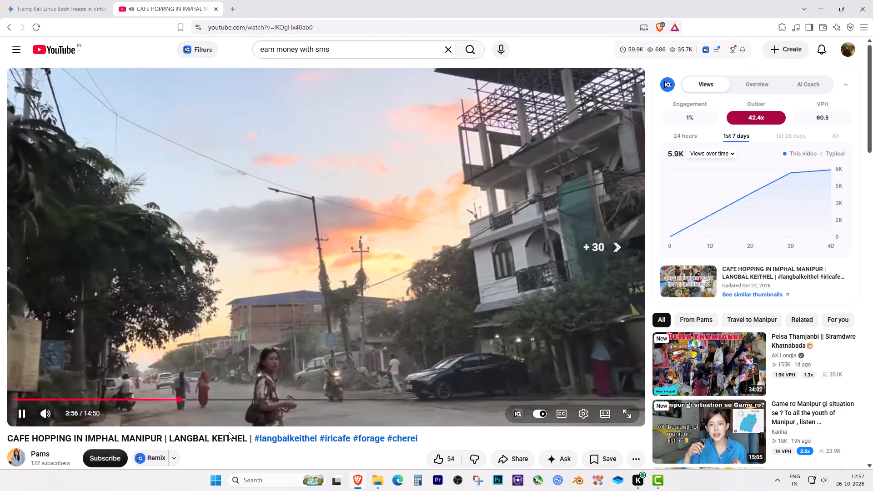
key(Right)
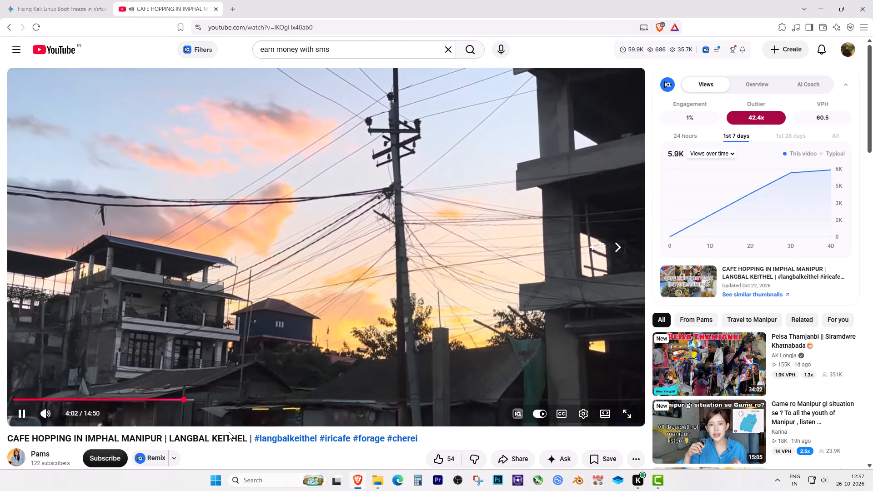
key(Right)
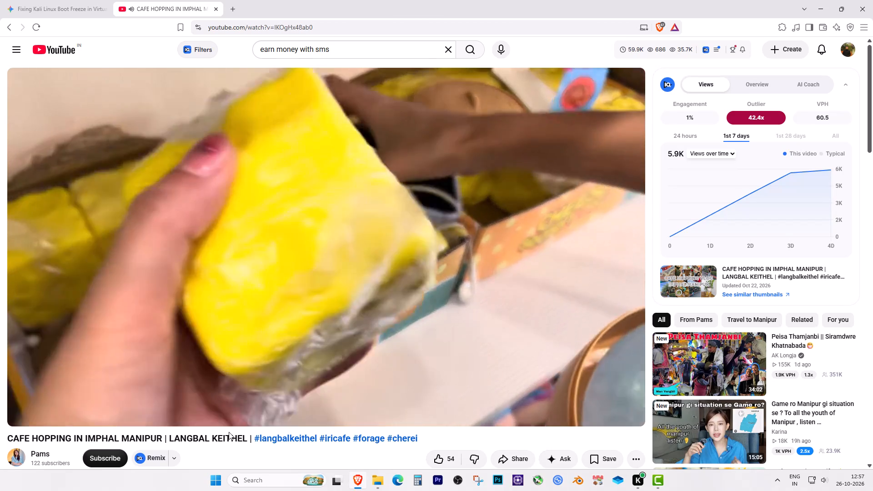
key(Right)
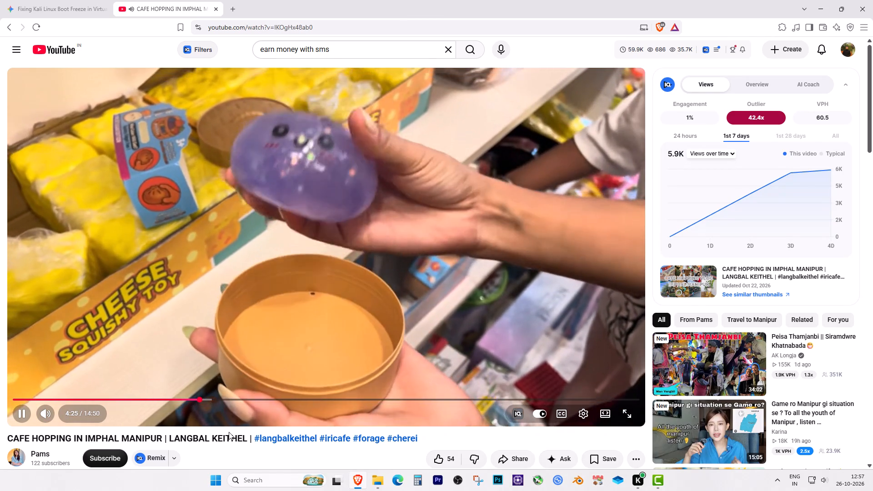
key(Right)
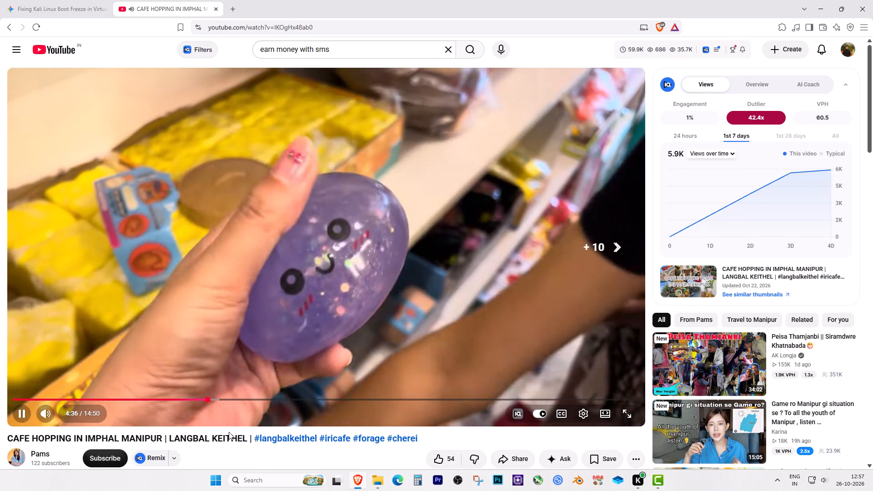
key(Right)
key(Right)
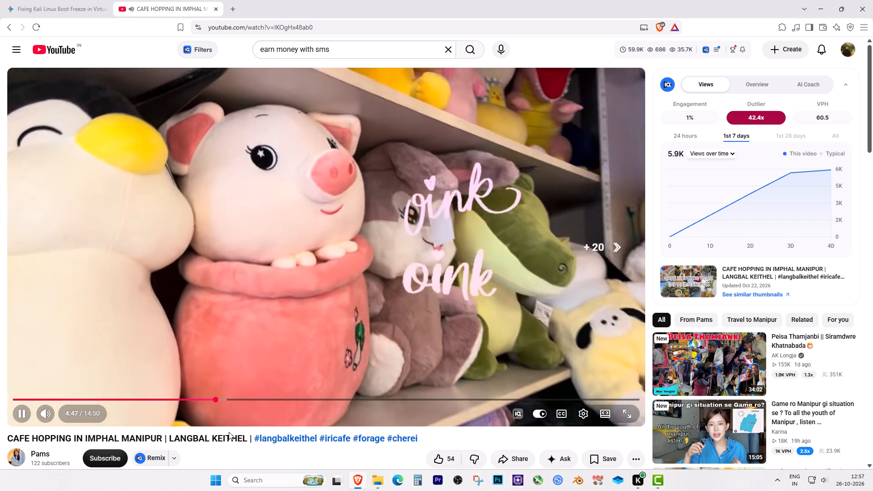
key(Right)
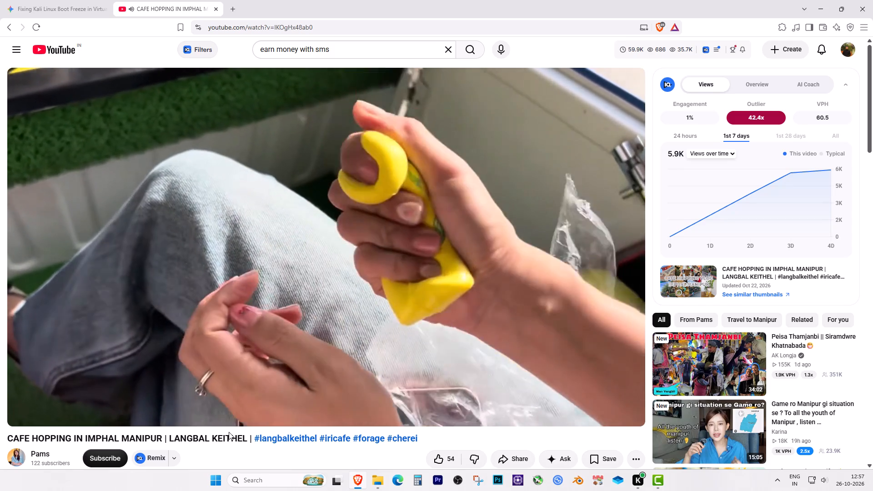
key(Right)
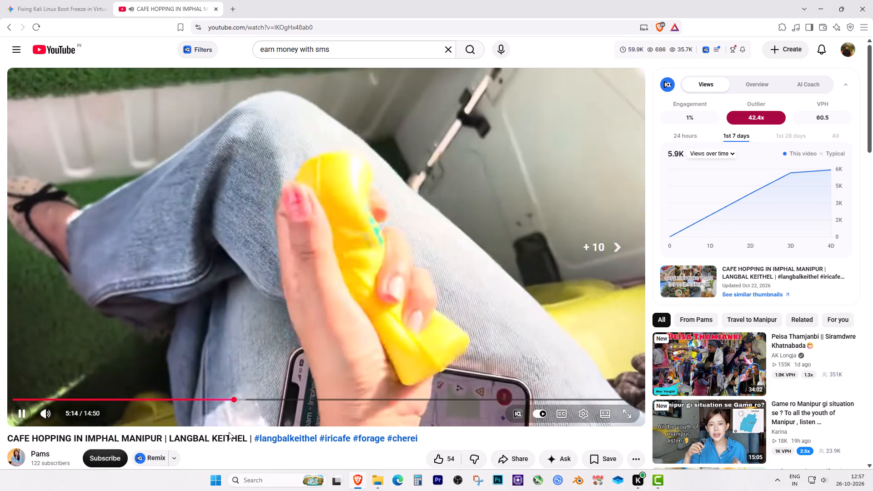
Skim the vlog's drive, second cafe, menu and miniature kitchenware scenes in five-second jumps.
key(Right)
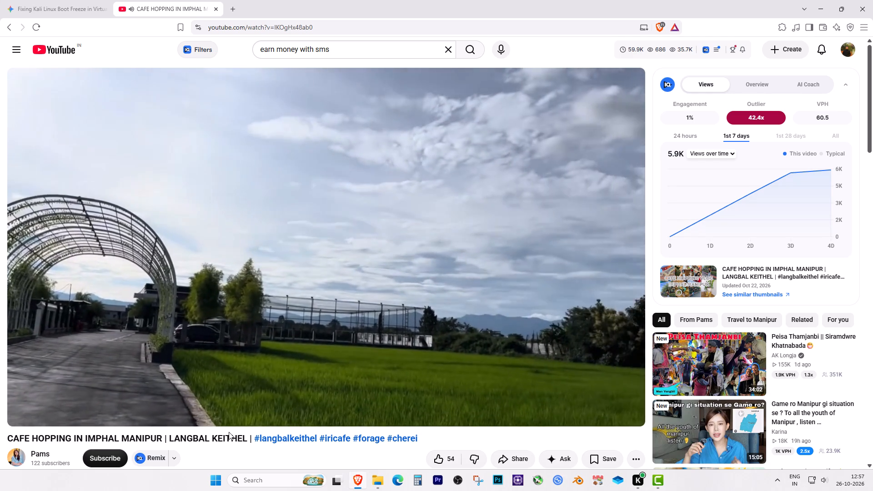
key(Right)
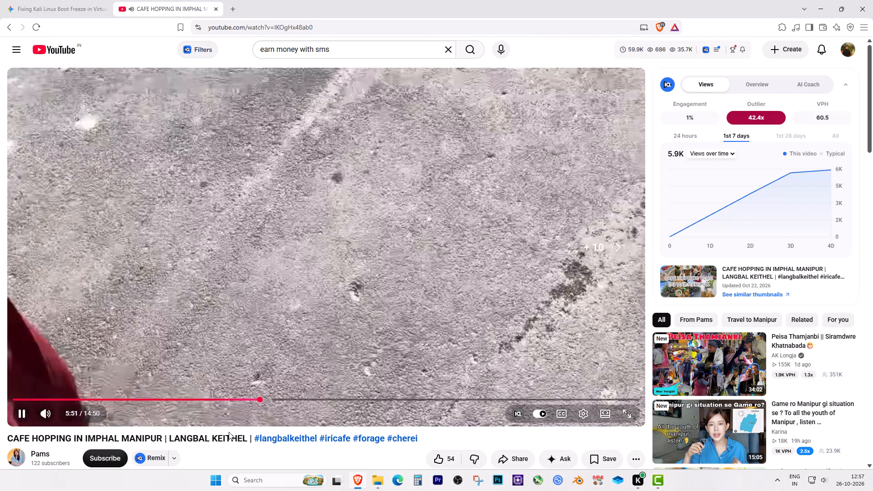
key(Right)
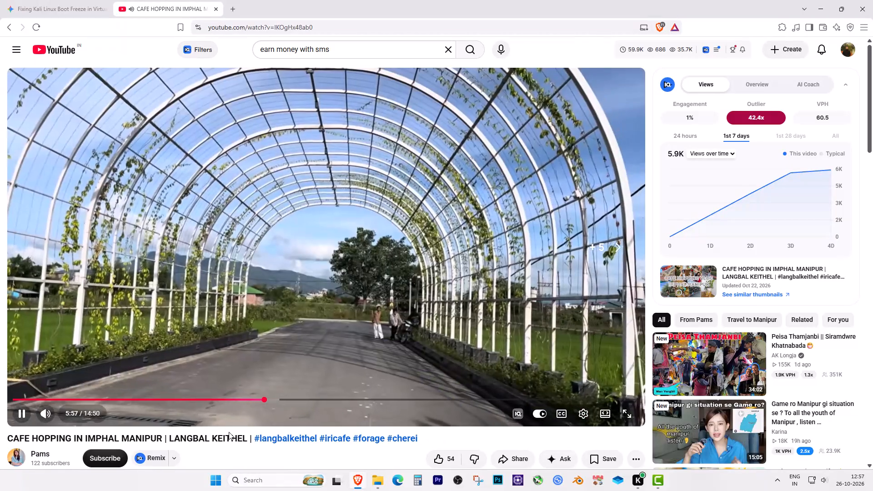
key(Right)
key(Right)
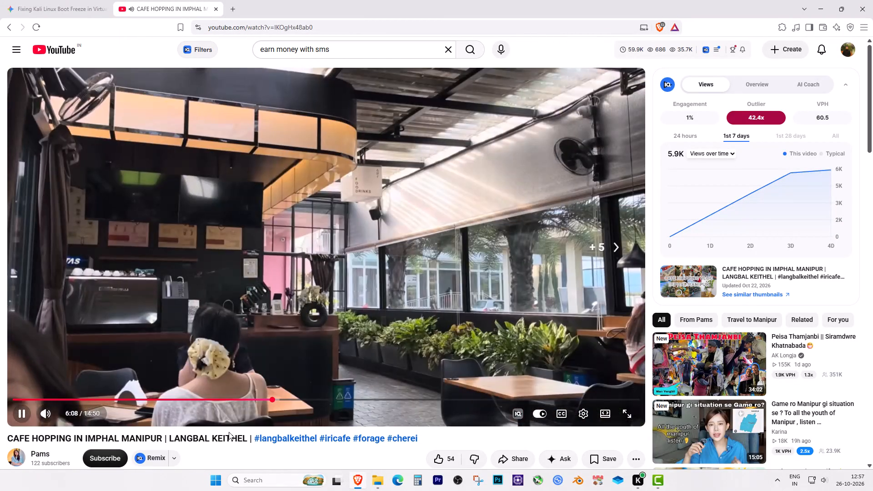
key(Right)
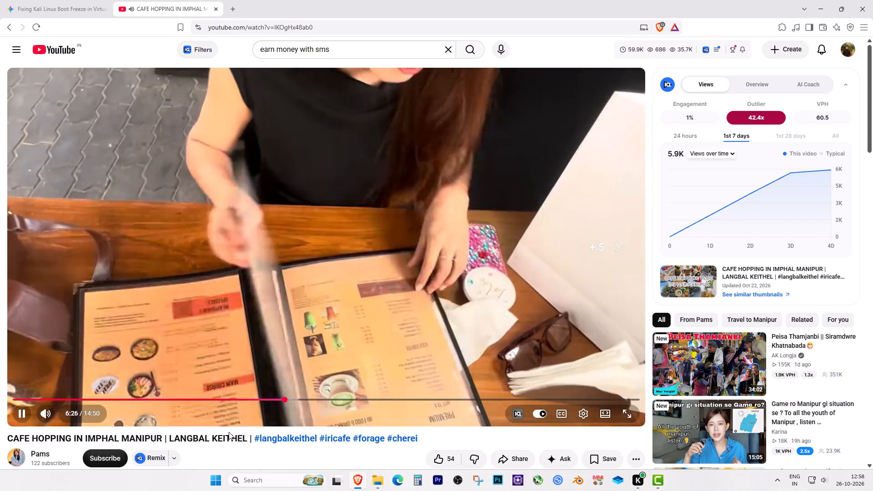
key(Right)
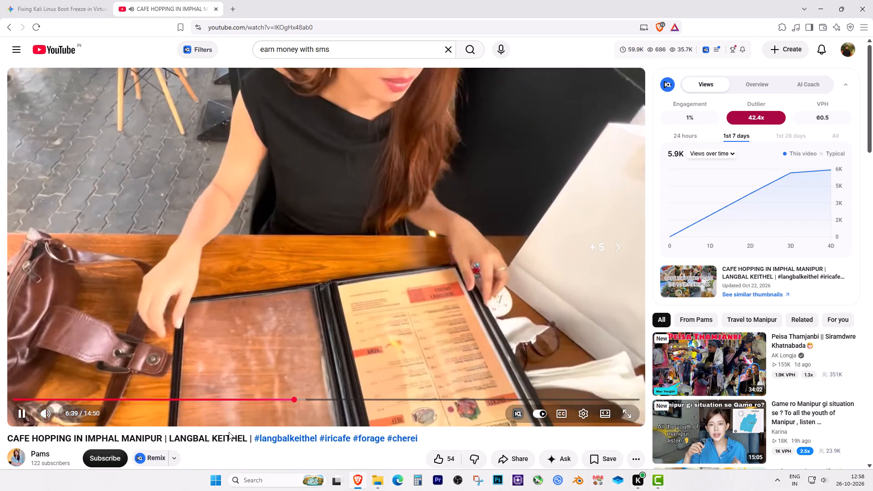
key(Right)
key(Right)
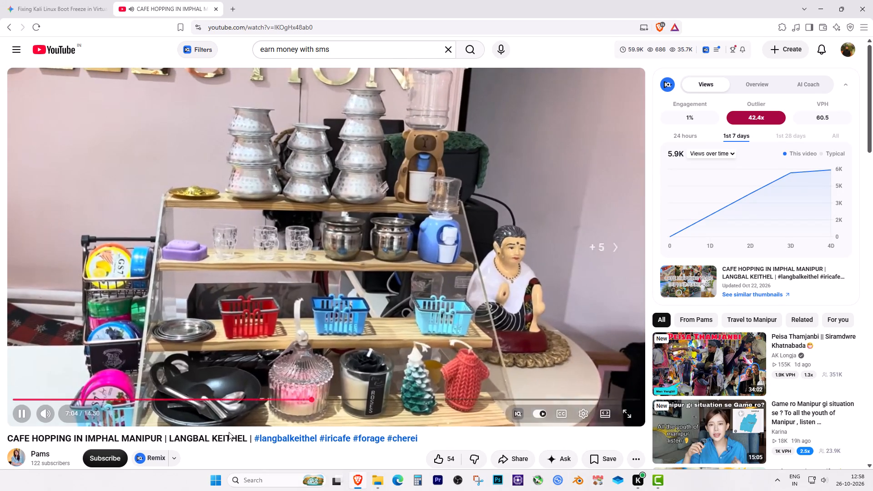
key(Right)
key(Right)
key(Right)
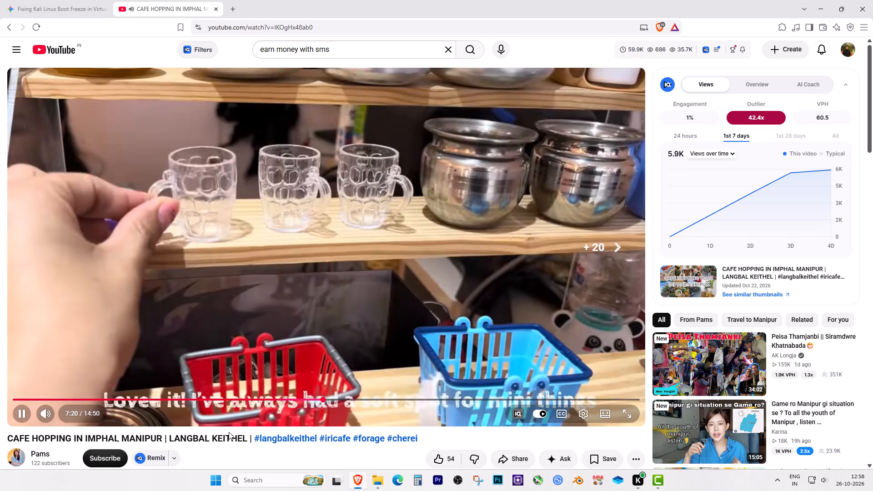
key(Right)
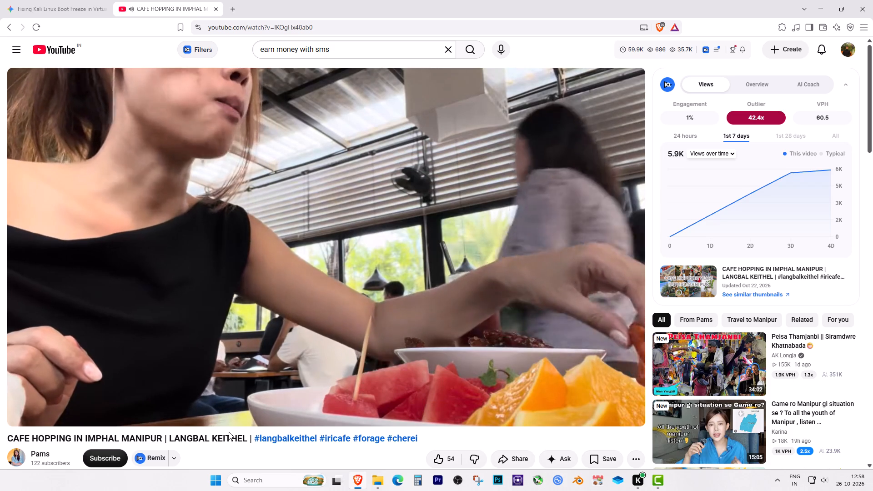
Skim the second cafe's meal and drinks scenes in five-second jumps, up to about 10:12.
key(Right)
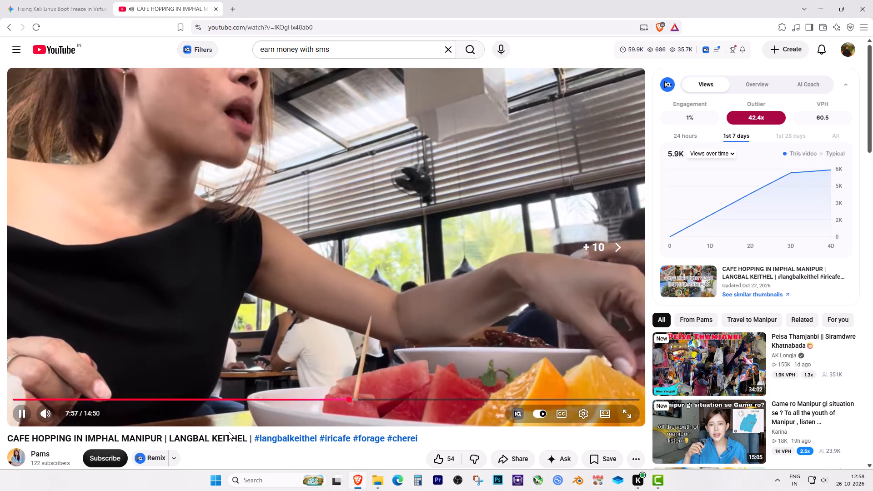
key(Right)
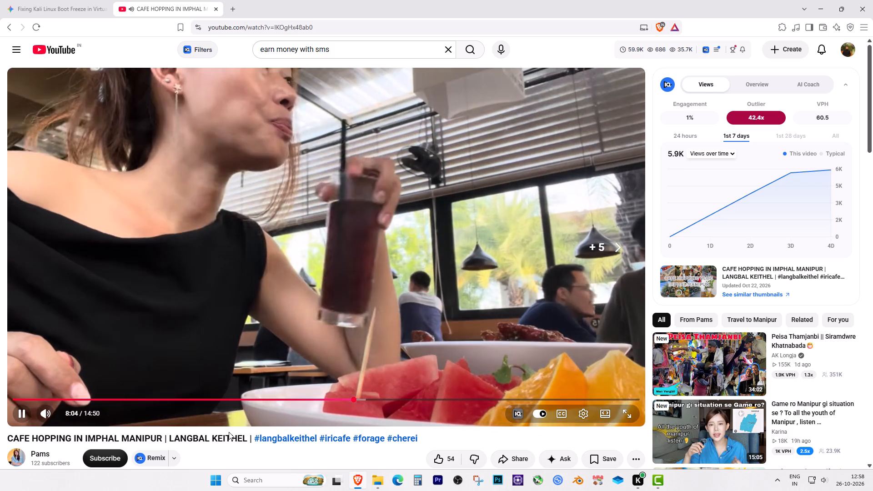
key(Right)
key(Right)
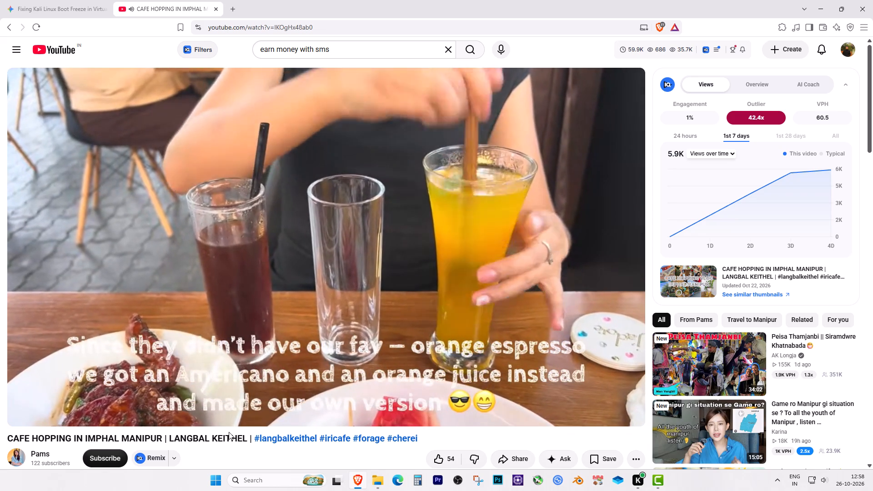
key(Right)
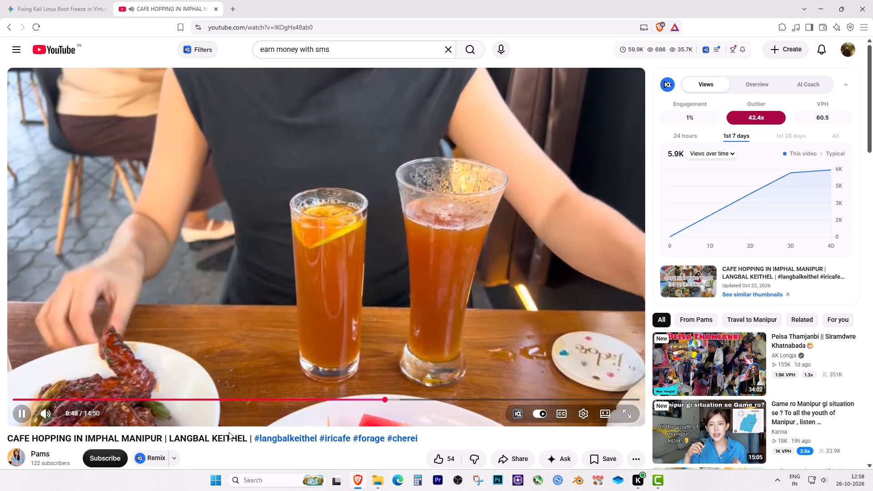
key(Right)
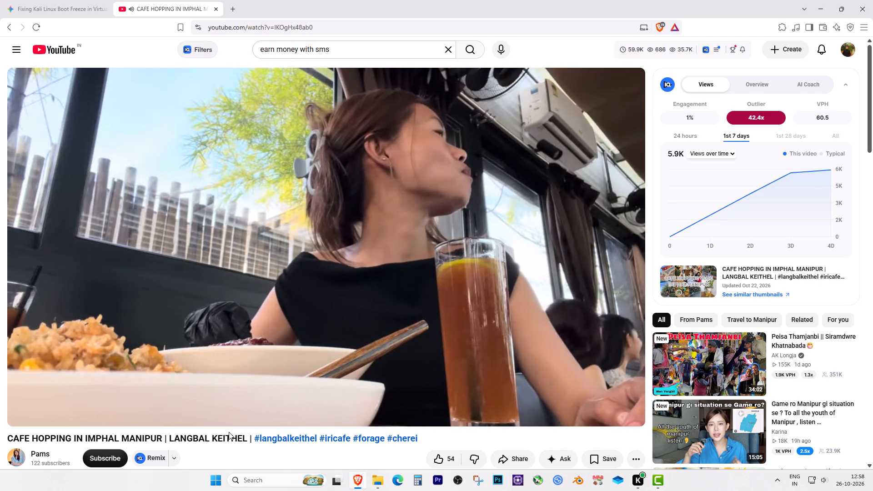
key(Right)
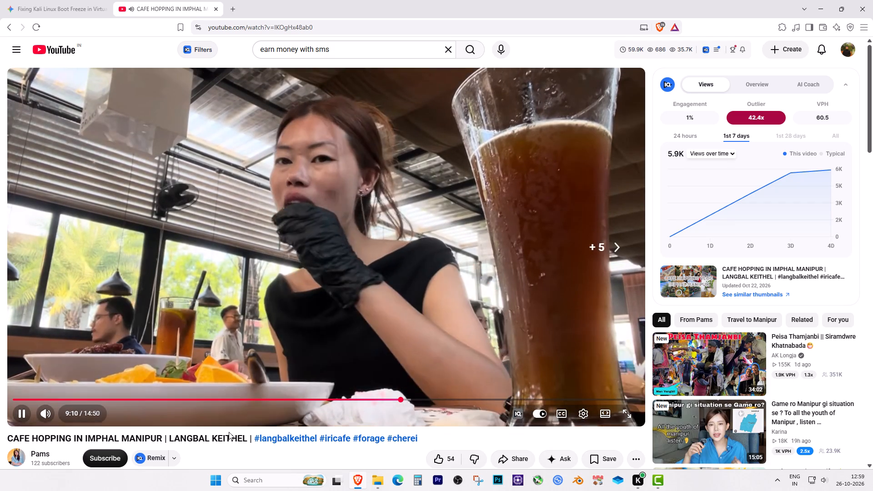
key(Right)
key(Right)
key(Right)
key(Right)
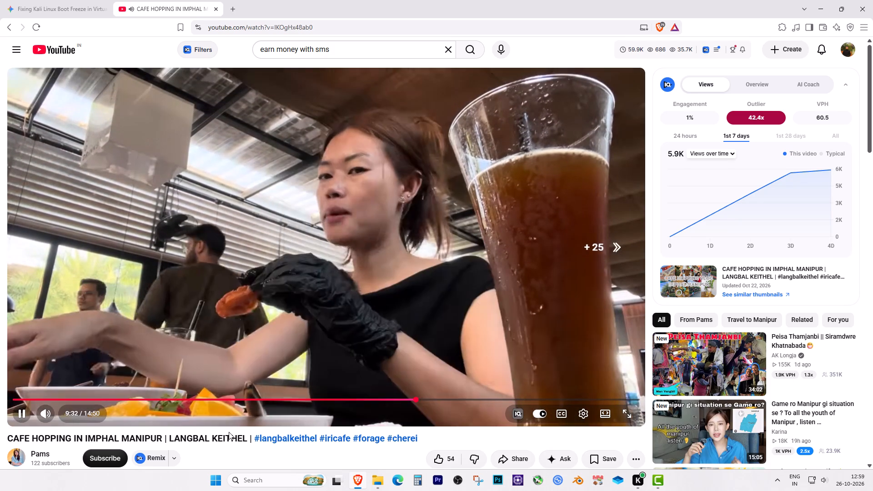
key(Right)
key(Right)
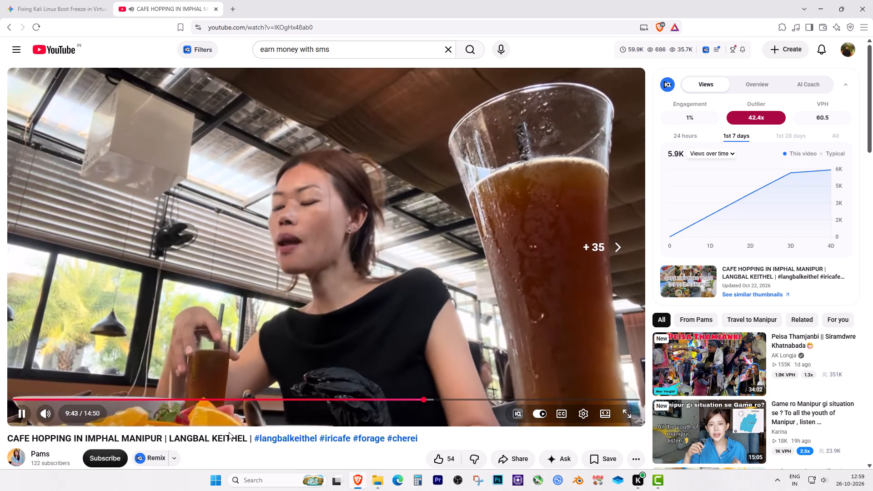
key(Right)
key(Right)
key(Right)
key(Right)
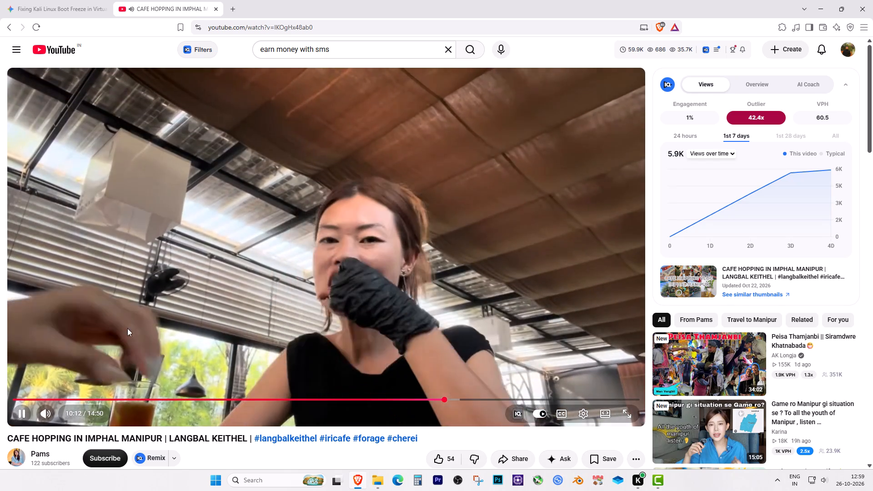
Jump through the rest of the vlog in larger skips, covering the billing, office, Cherei cafe and night fair scenes.
click(457, 397)
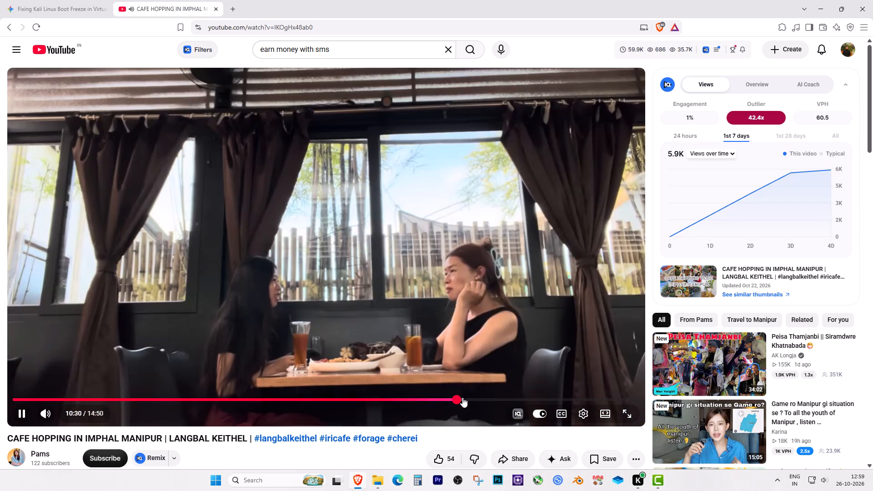
click(472, 397)
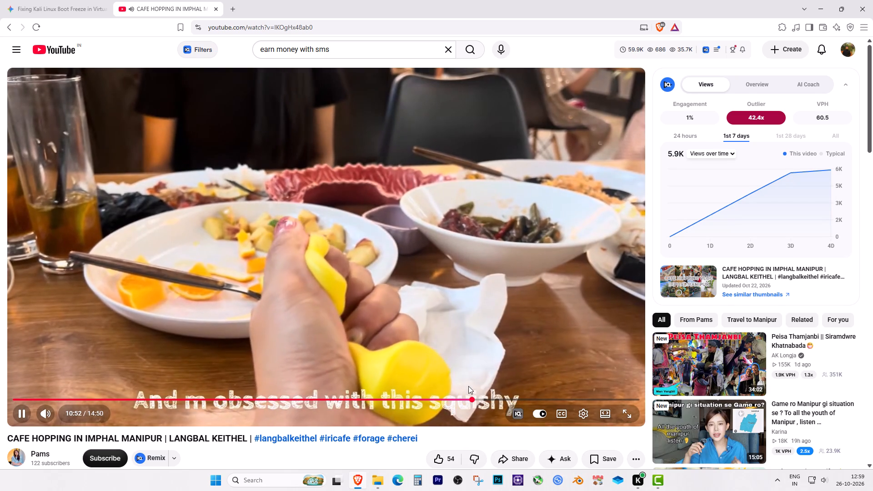
click(442, 272)
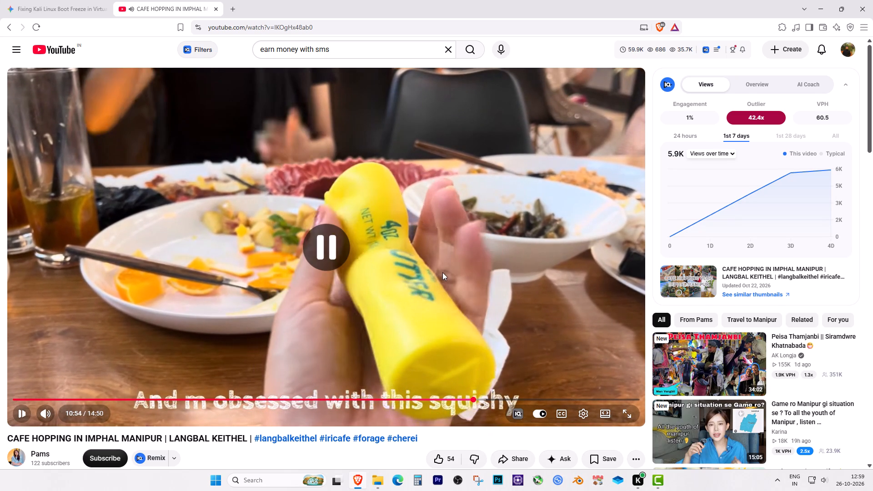
click(482, 397)
click(488, 289)
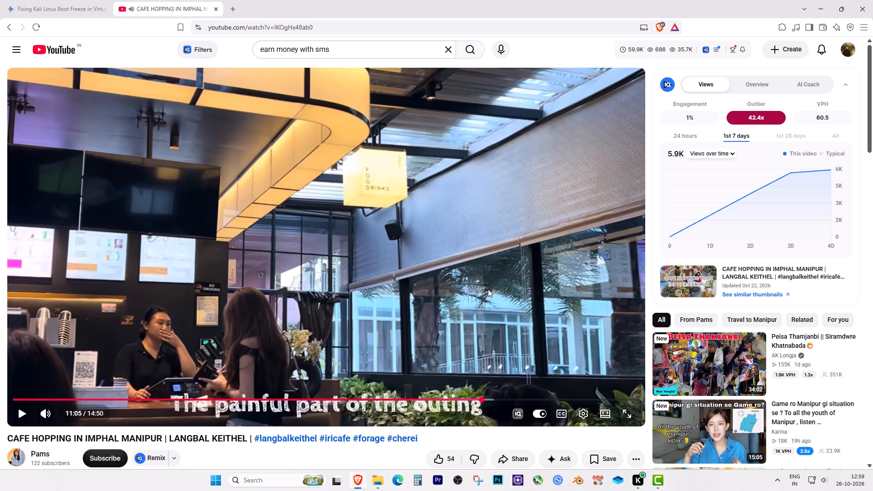
click(495, 397)
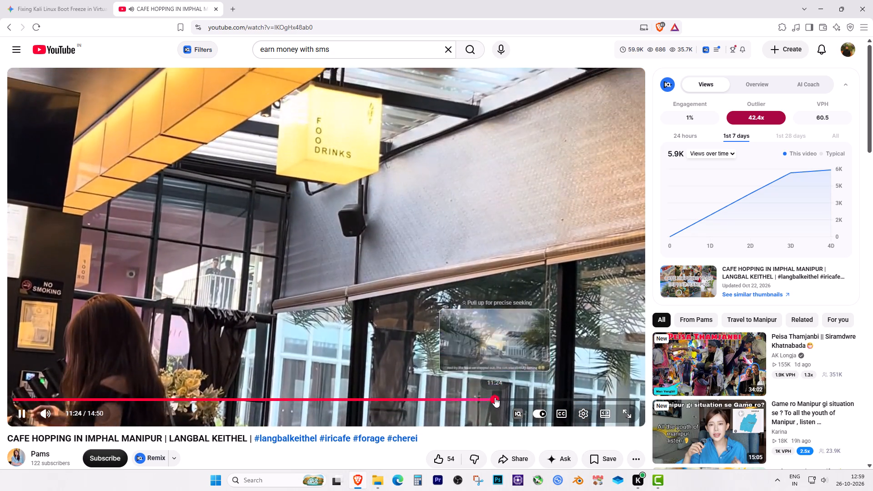
click(516, 398)
click(531, 396)
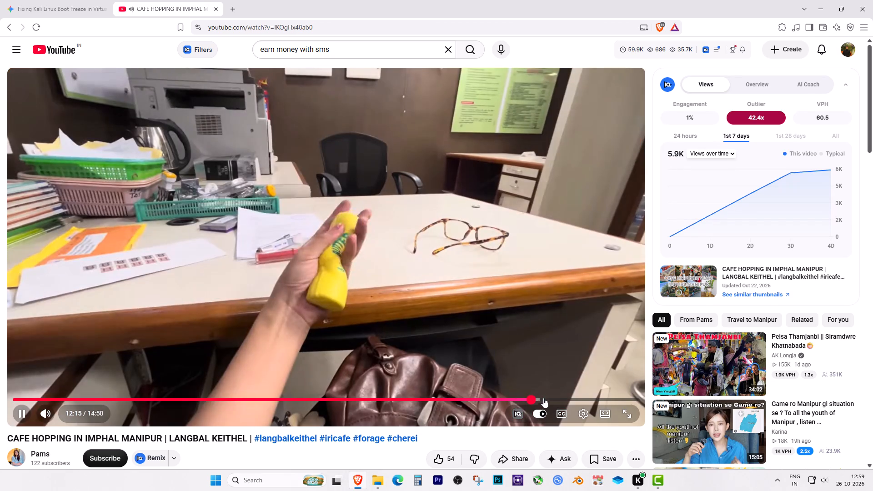
click(548, 400)
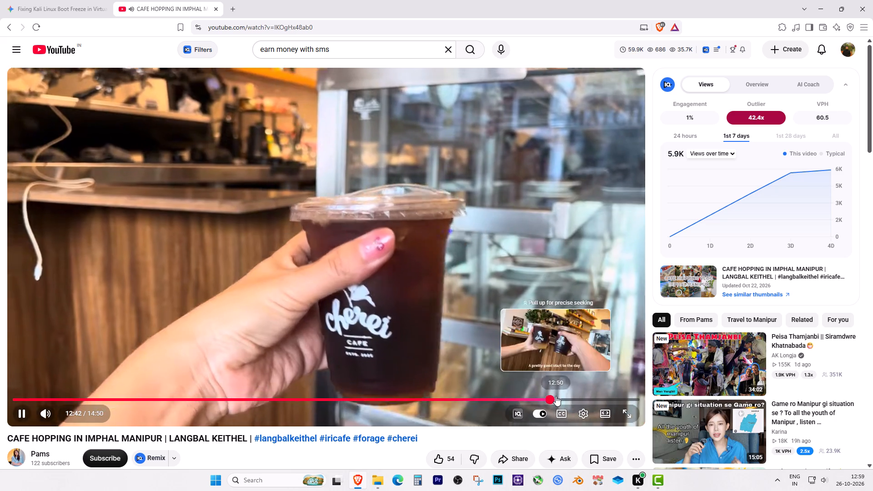
click(562, 396)
click(569, 396)
click(589, 396)
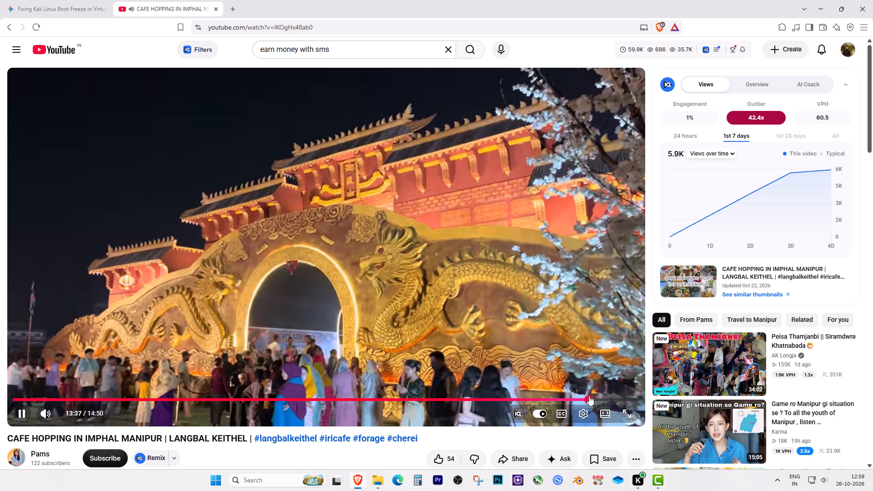
click(608, 395)
click(409, 271)
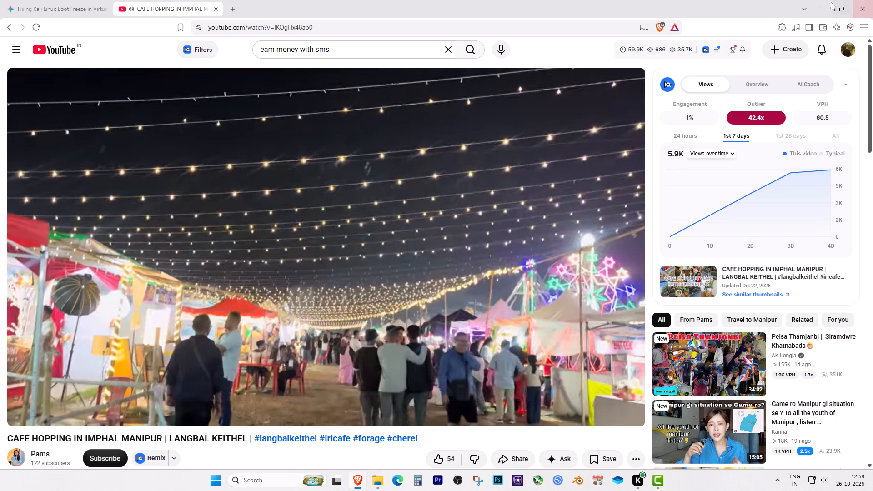
Return to the Kali Linux project in Camtasia and move the playhead to about 13 seconds.
click(818, 1)
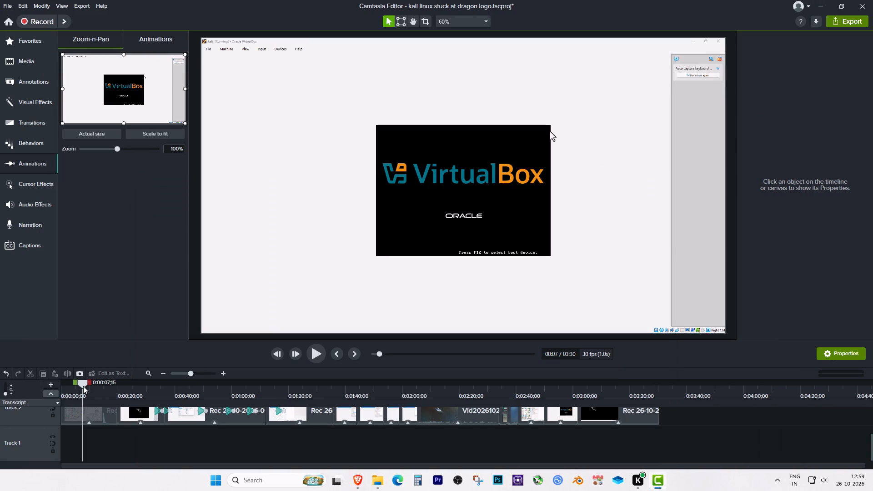
drag(84, 385, 100, 388)
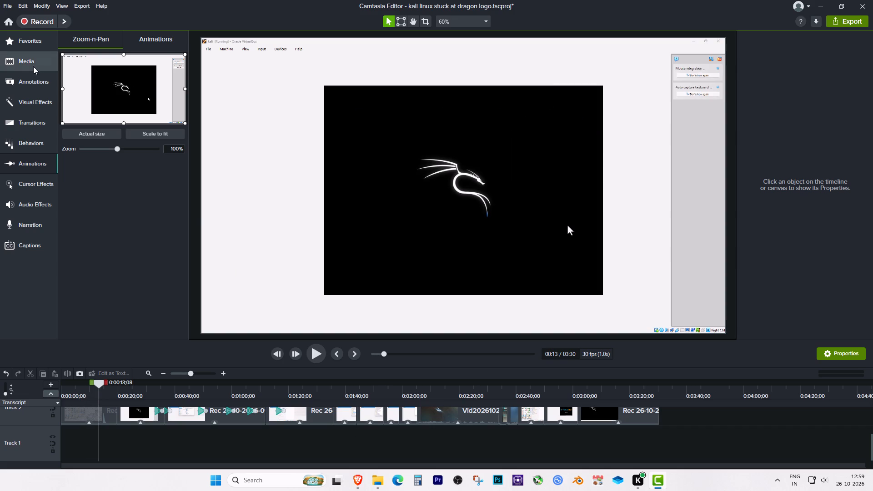
Import the narration audio file yo-what-is-going-on-guys--so-l.wav from Downloads into the media bin.
click(33, 66)
right_click(132, 195)
click(163, 205)
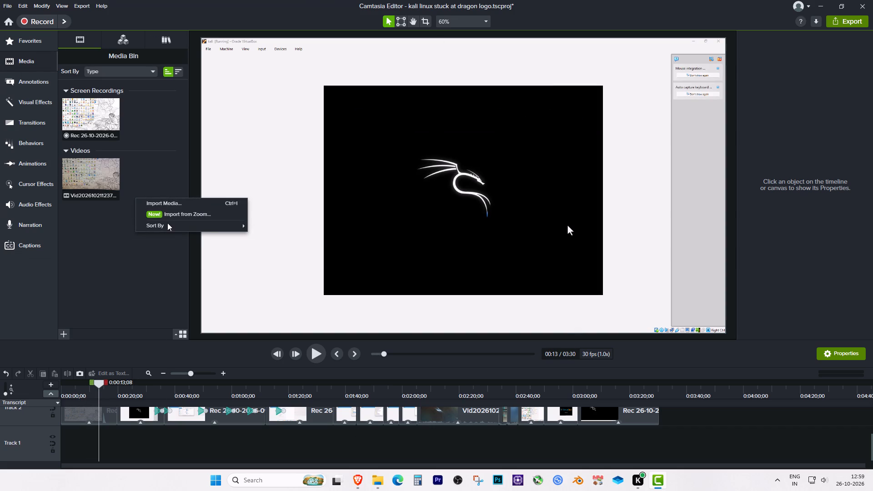
click(198, 328)
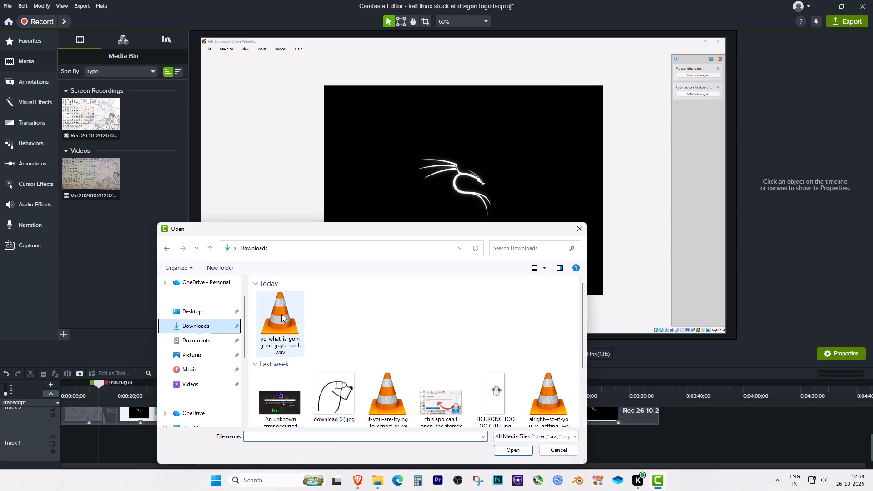
double_click(290, 309)
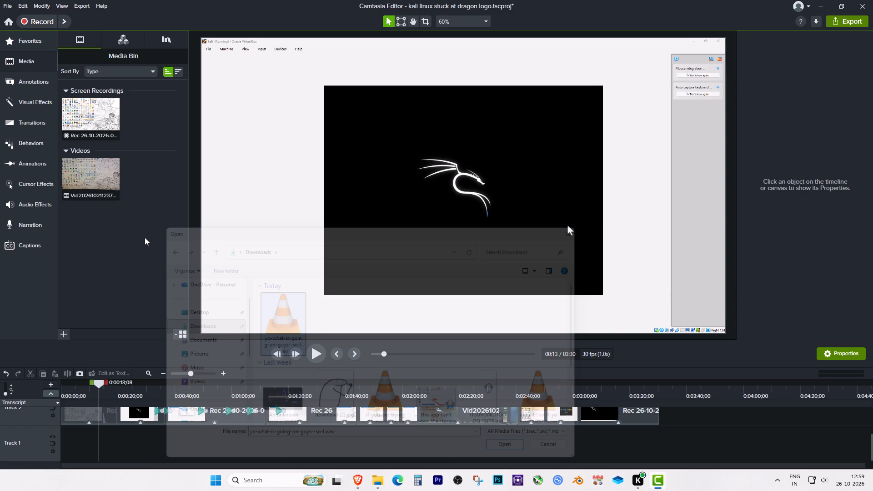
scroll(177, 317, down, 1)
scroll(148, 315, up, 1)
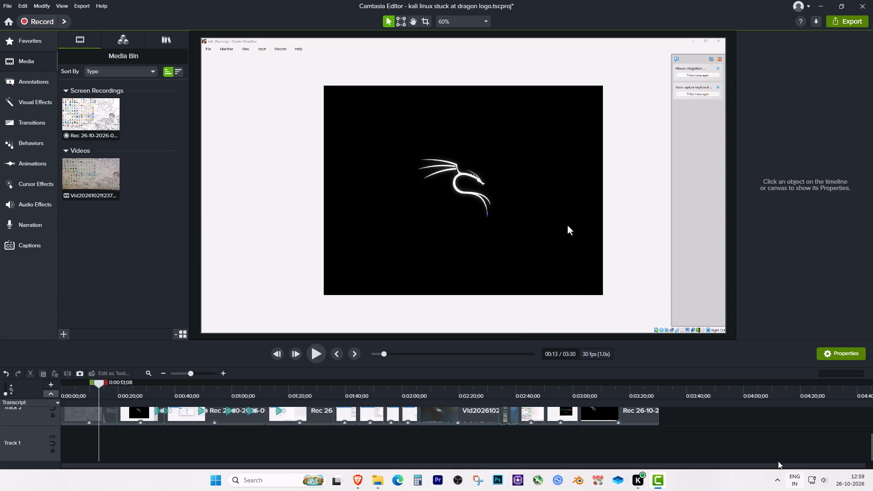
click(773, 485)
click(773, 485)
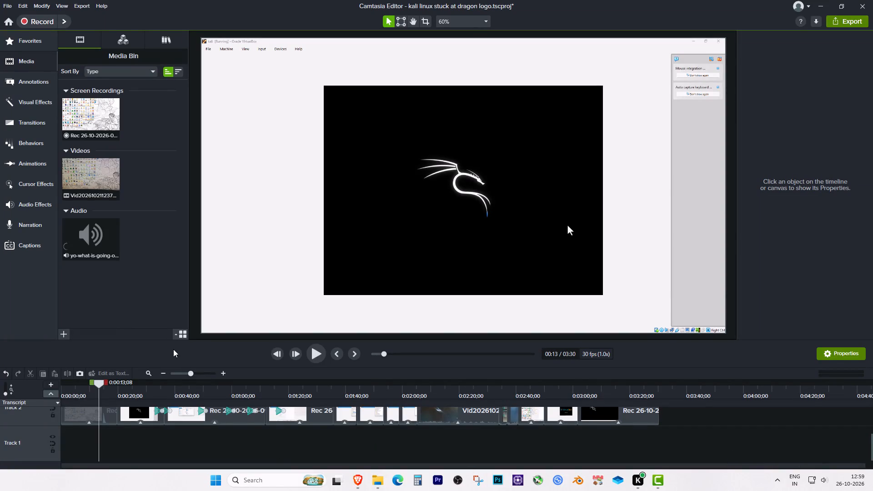
Place the yo-what-is-going-on-guys--so-l narration audio on Track 1, aligned with the start of the timeline.
drag(91, 245, 63, 440)
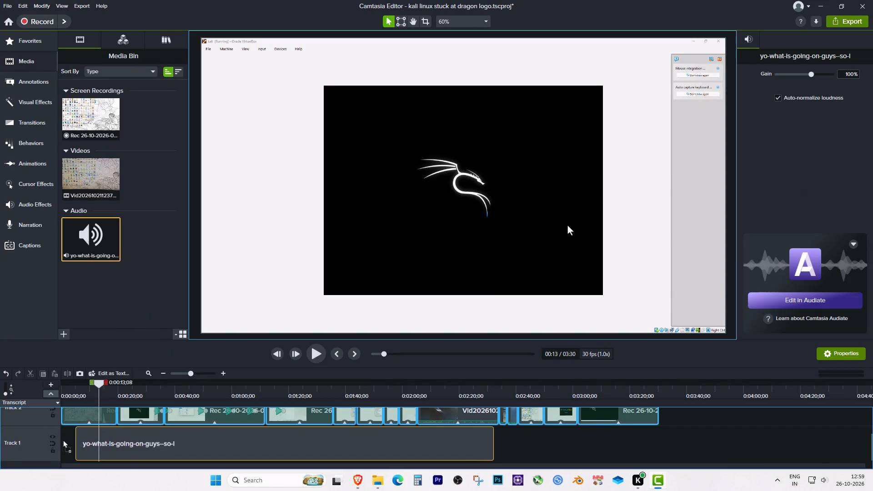
drag(63, 440, 60, 440)
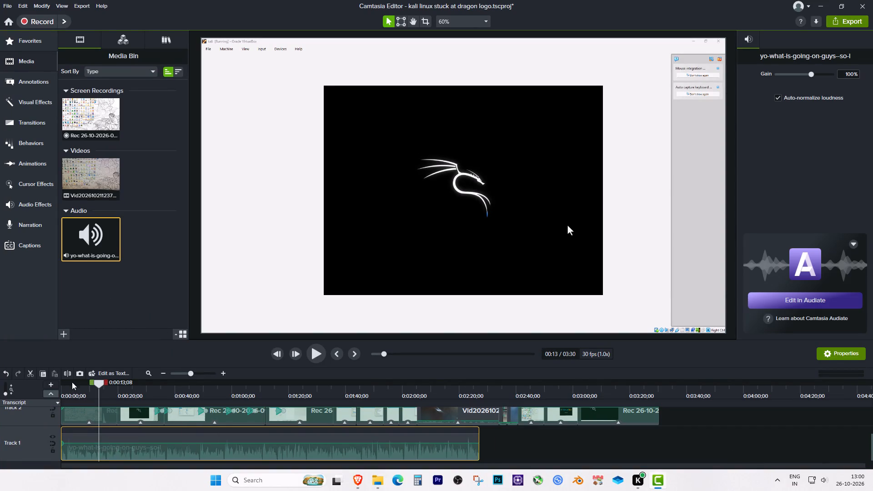
Play the first second or so of the project from the beginning to preview the narration.
drag(97, 384, 8, 385)
drag(98, 386, 29, 387)
key(space)
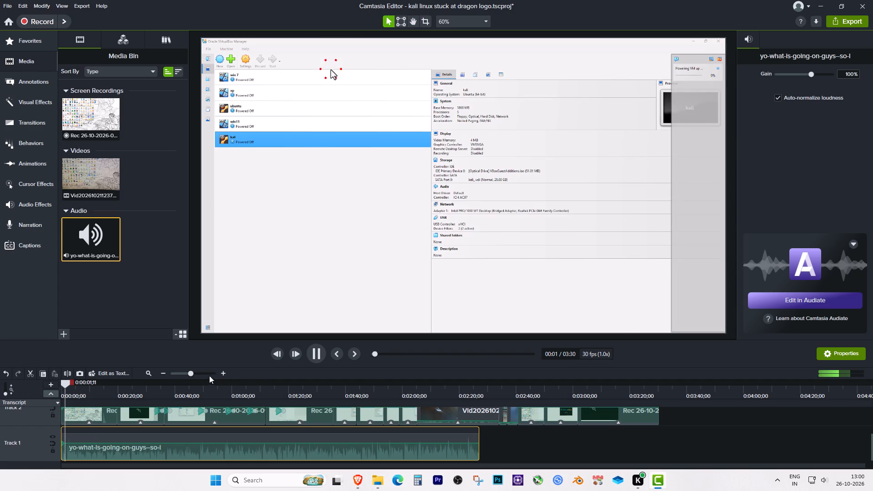
key(space)
Import Vid202610190638212.mp4 from the Videos folder and place it on Track 1 at about 3:39, beyond the existing footage.
right_click(145, 242)
click(166, 251)
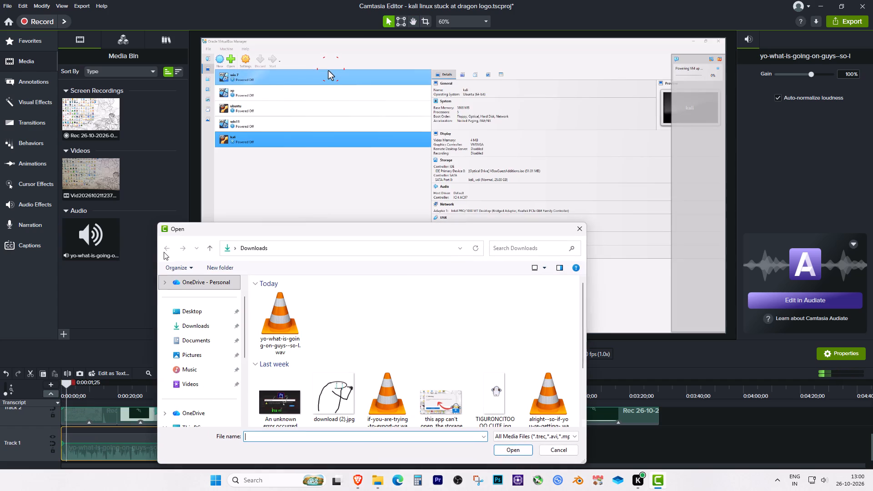
click(214, 325)
click(193, 384)
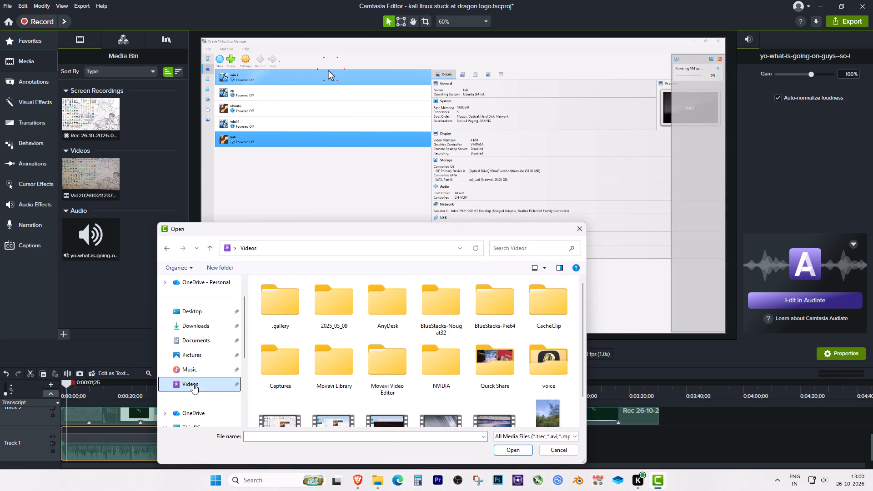
scroll(357, 372, down, 3)
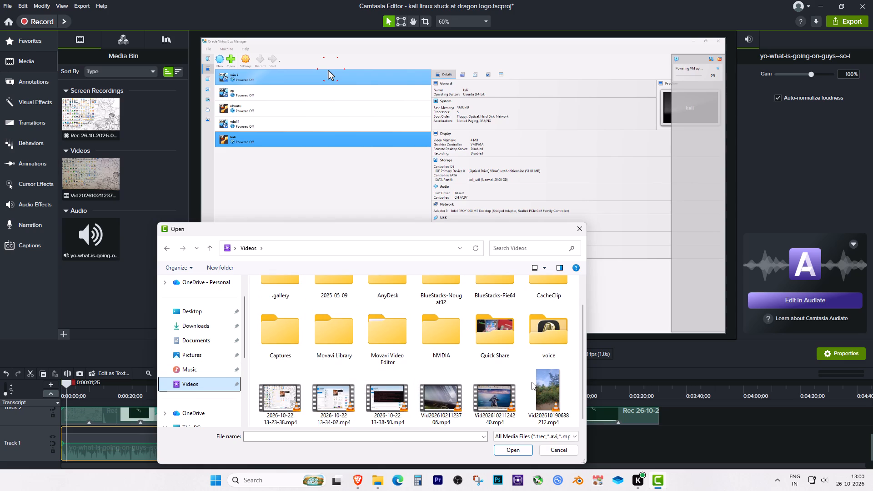
double_click(537, 386)
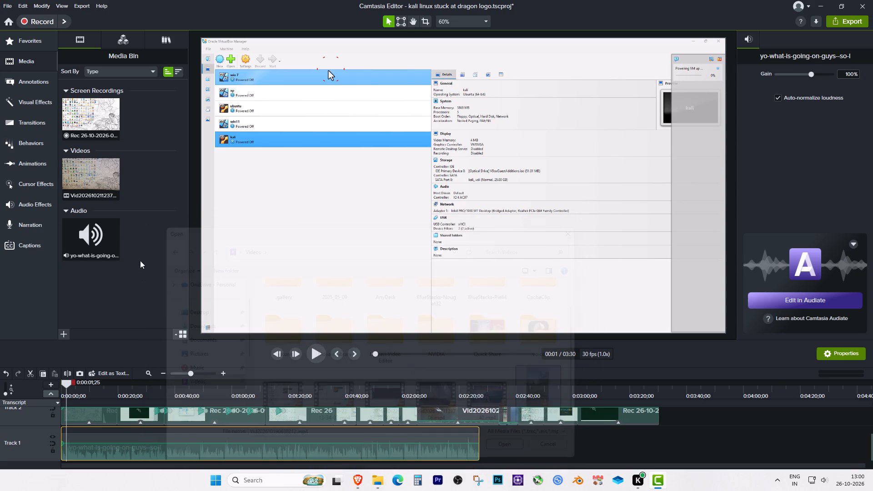
drag(141, 178, 685, 433)
right_click(700, 439)
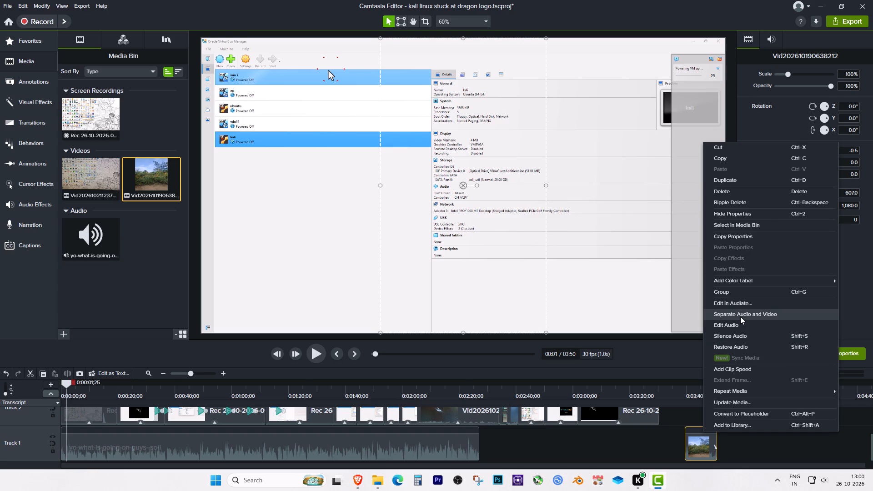
click(740, 316)
click(763, 436)
click(700, 418)
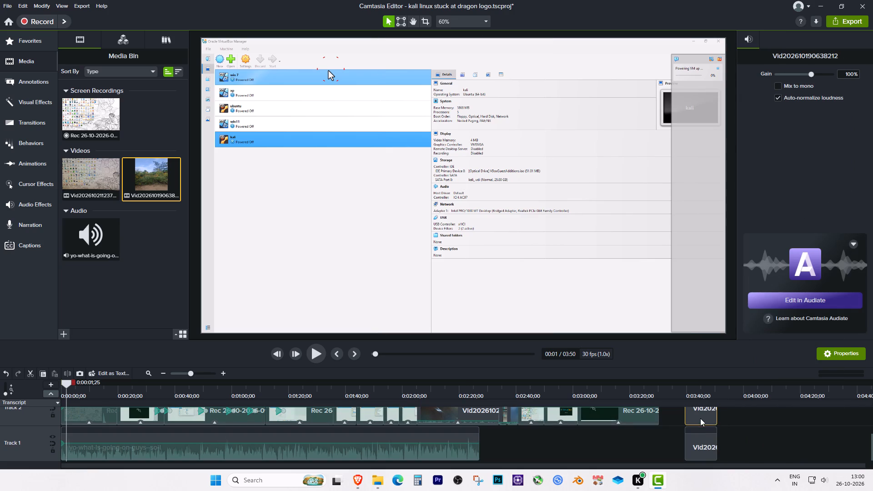
scroll(720, 436, up, 2)
scroll(720, 446, down, 2)
click(709, 439)
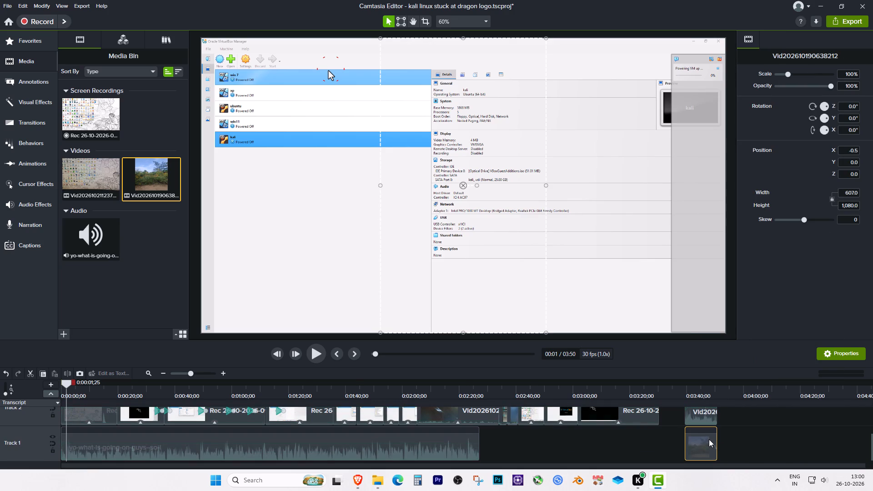
key(Delete)
drag(698, 414, 546, 454)
scroll(644, 444, down, 2)
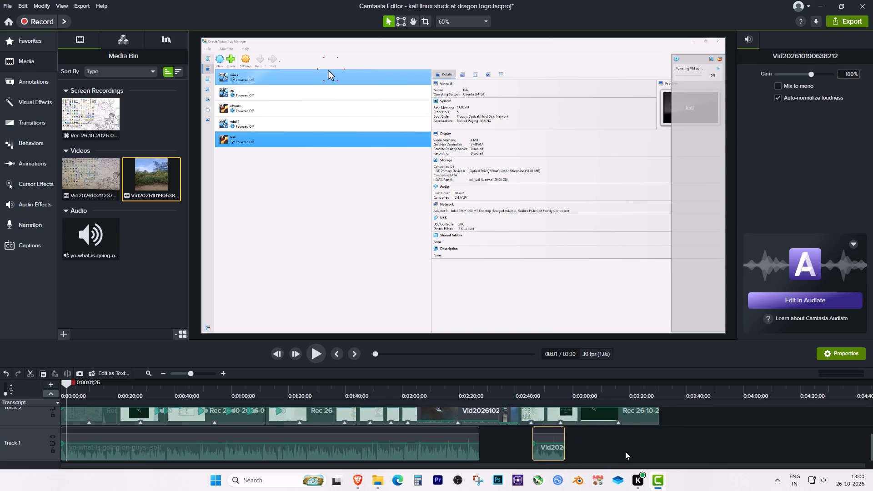
right_click(40, 442)
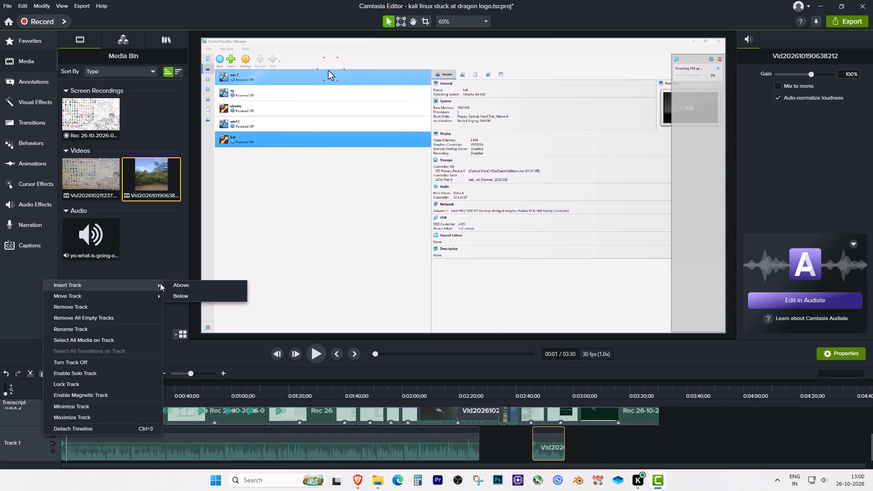
click(186, 294)
drag(550, 426, 470, 467)
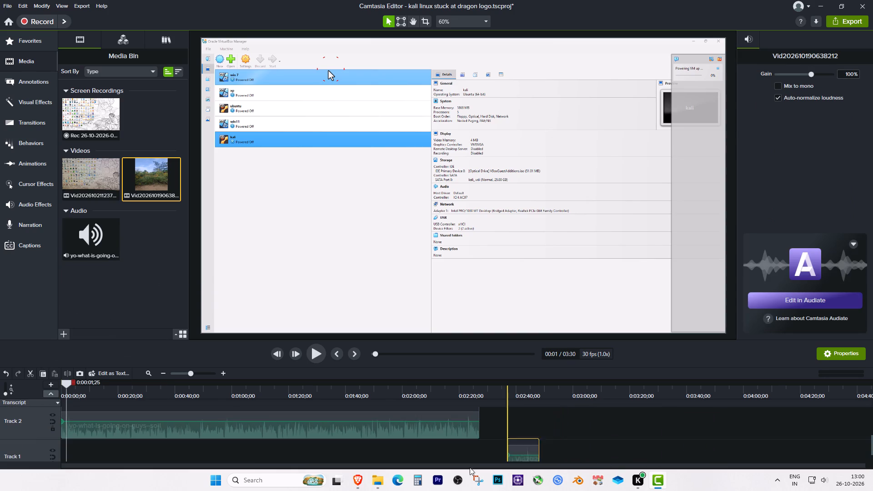
drag(470, 467, 39, 449)
scroll(222, 446, down, 2)
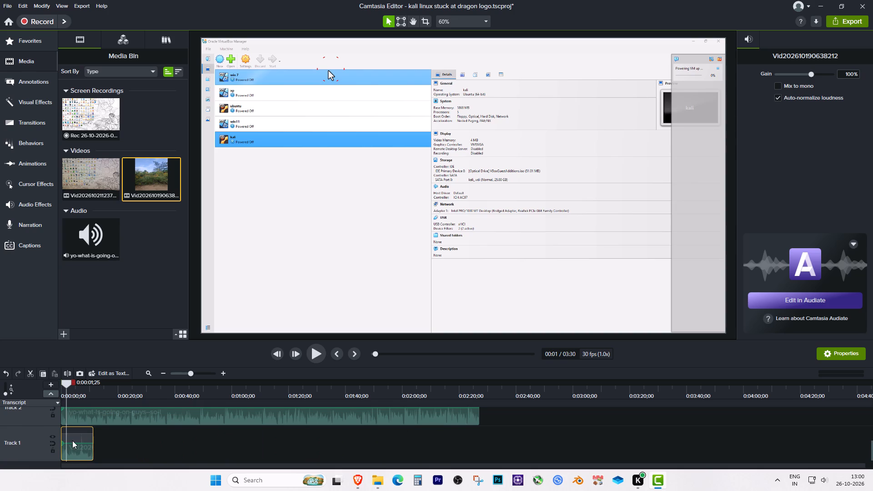
drag(72, 444, 70, 456)
click(78, 443)
key(ctrl+c)
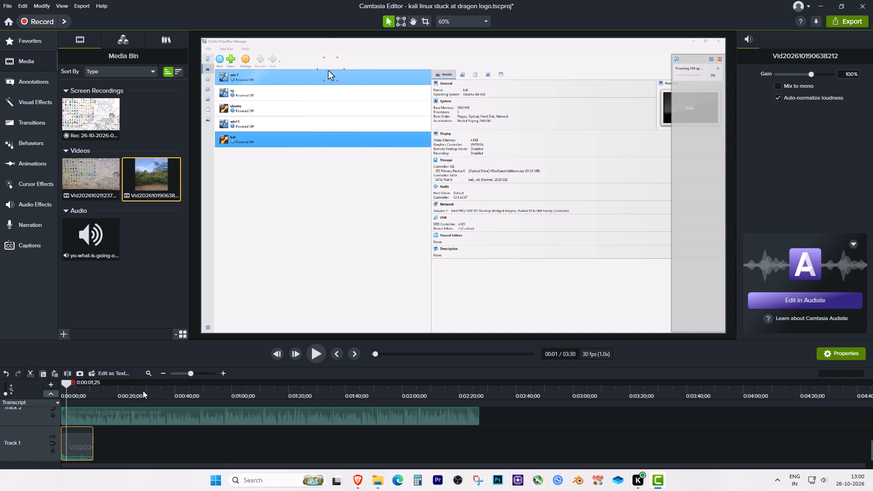
click(143, 390)
key(ctrl+v)
click(271, 394)
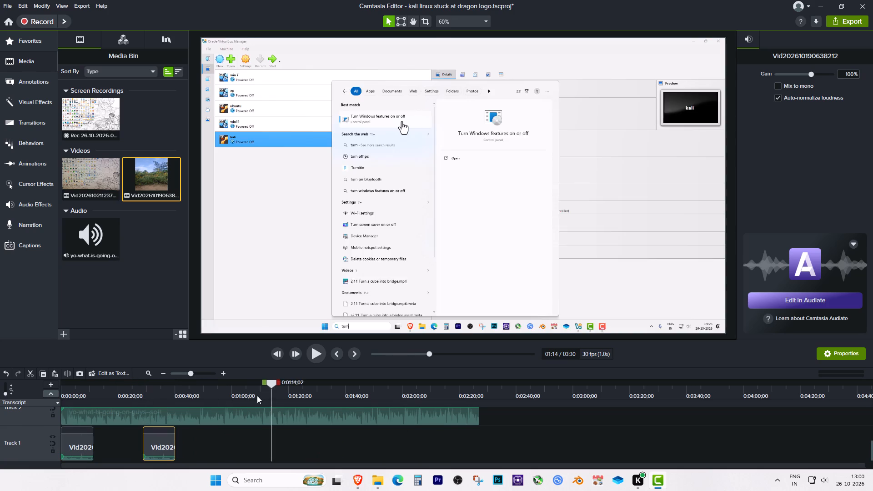
drag(246, 396, 232, 396)
key(ctrl+v)
drag(308, 387, 349, 396)
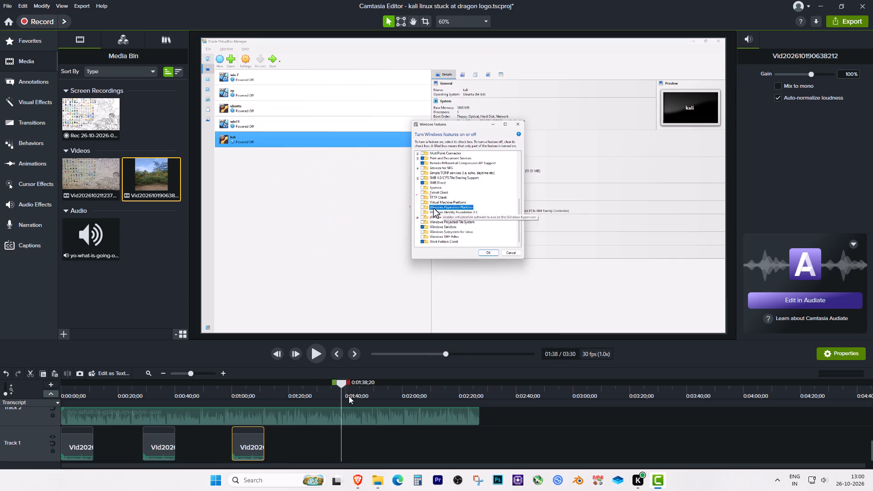
drag(349, 396, 359, 396)
key(ctrl+v)
drag(358, 388, 382, 389)
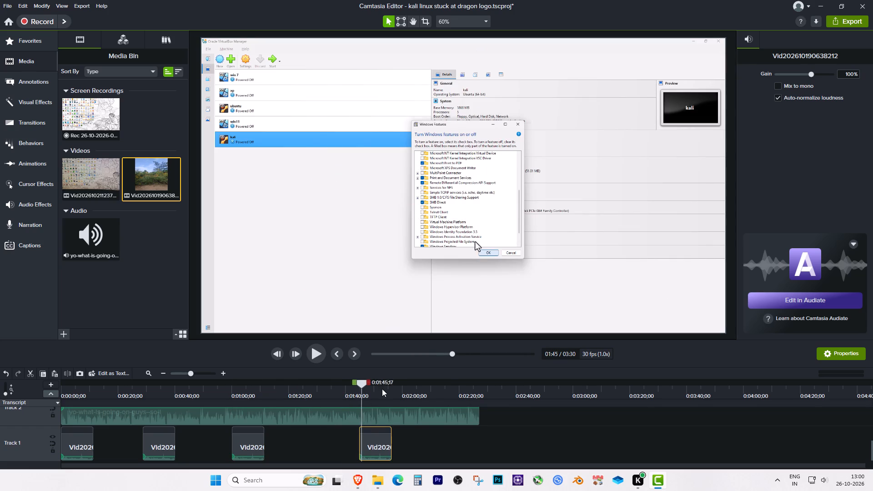
drag(382, 389, 444, 399)
key(ctrl+v)
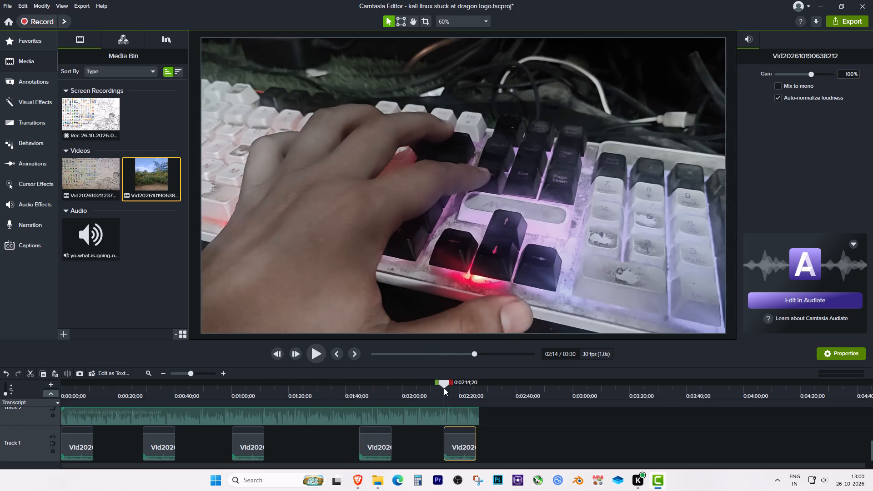
Add color labels to the bottom-track audio clips: red on the first, green on the third and blue on the last.
drag(444, 388, 29, 418)
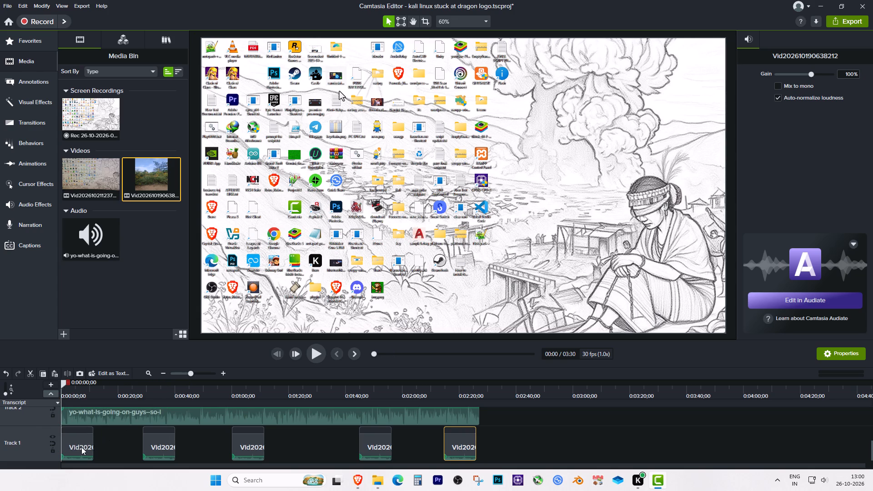
click(80, 446)
right_click(80, 446)
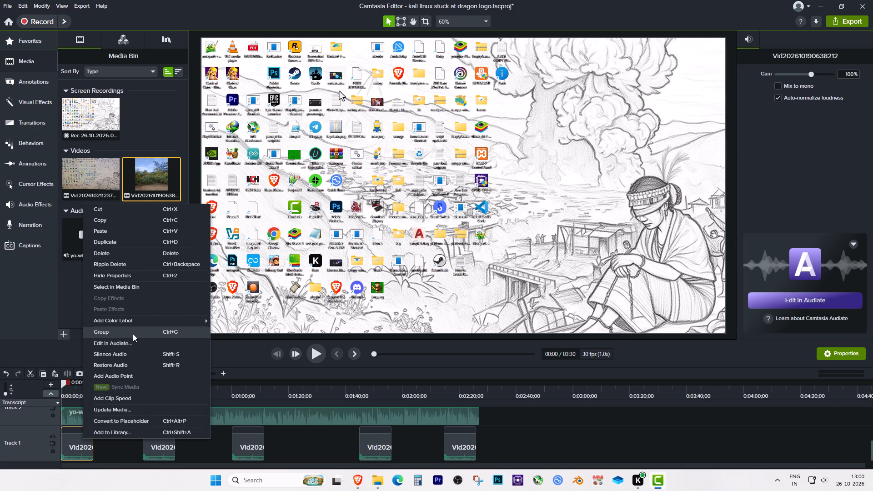
click(258, 322)
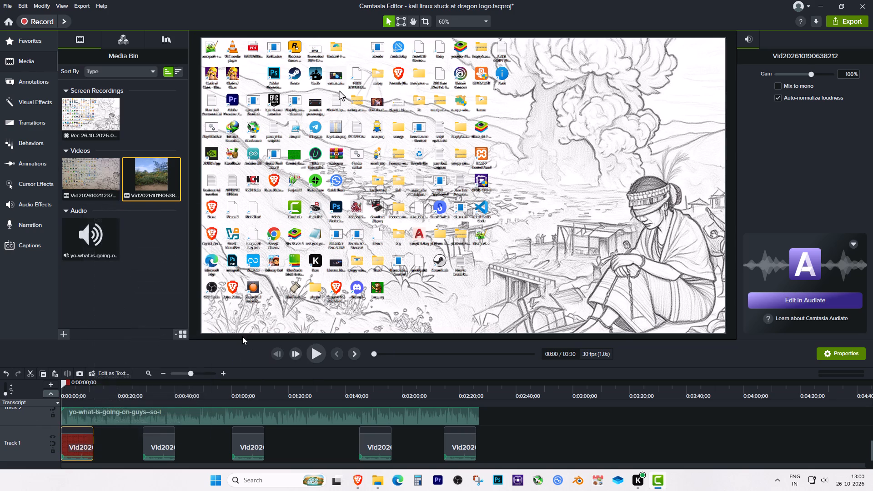
click(250, 438)
right_click(247, 391)
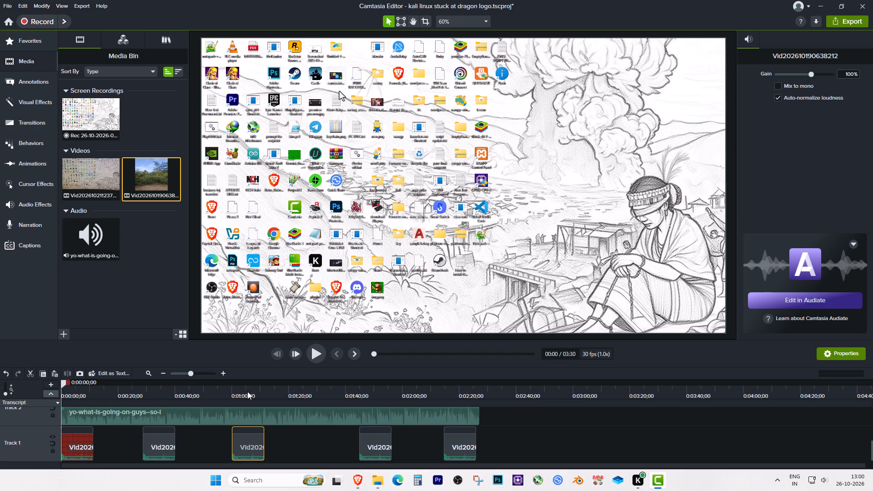
right_click(248, 446)
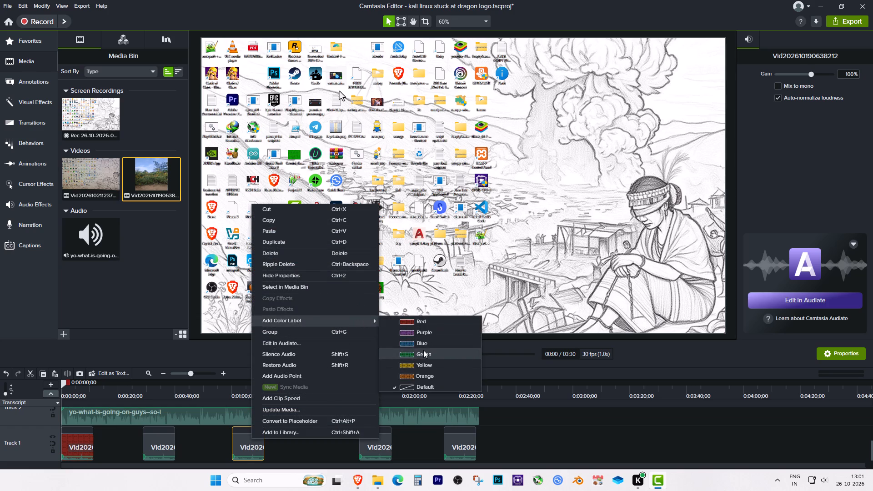
click(423, 350)
click(380, 439)
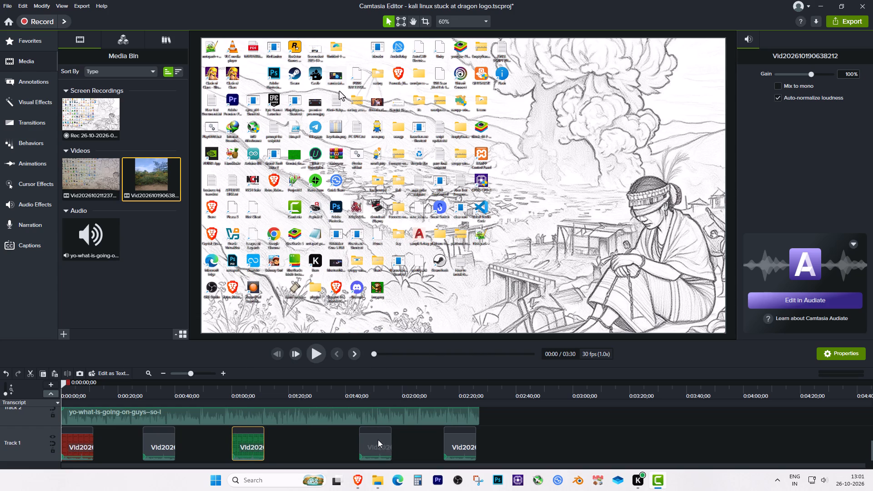
click(465, 442)
right_click(465, 442)
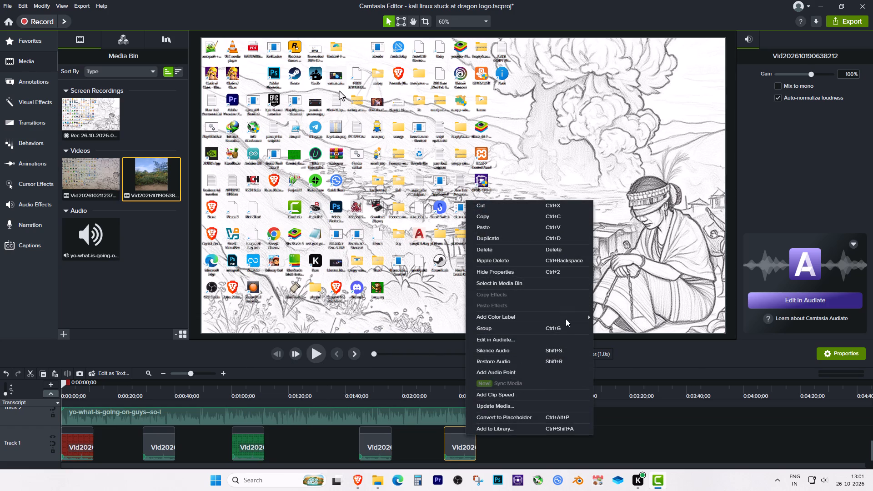
click(645, 343)
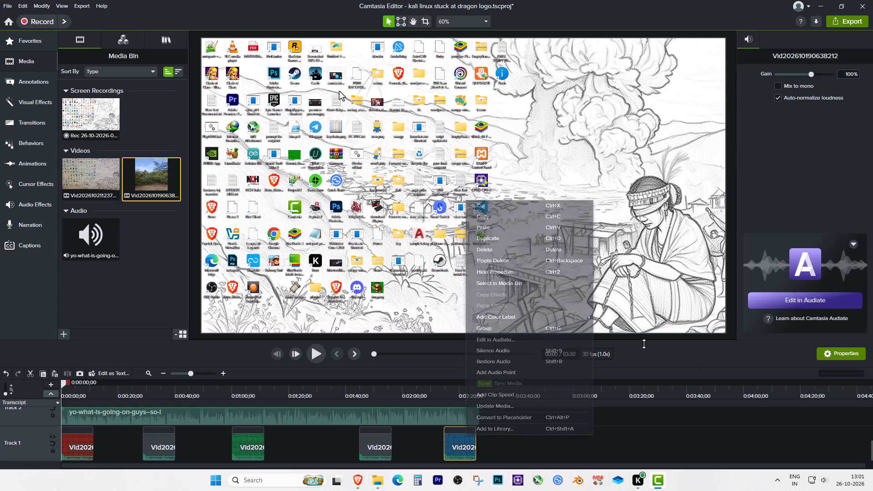
click(628, 413)
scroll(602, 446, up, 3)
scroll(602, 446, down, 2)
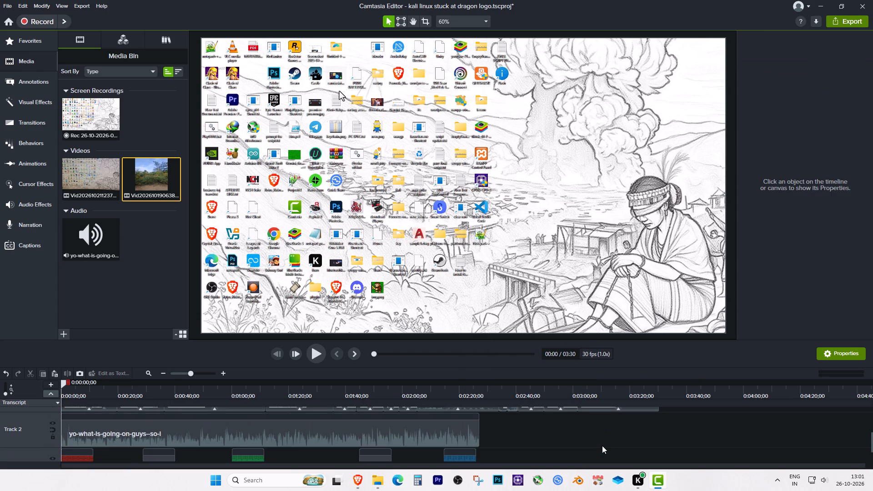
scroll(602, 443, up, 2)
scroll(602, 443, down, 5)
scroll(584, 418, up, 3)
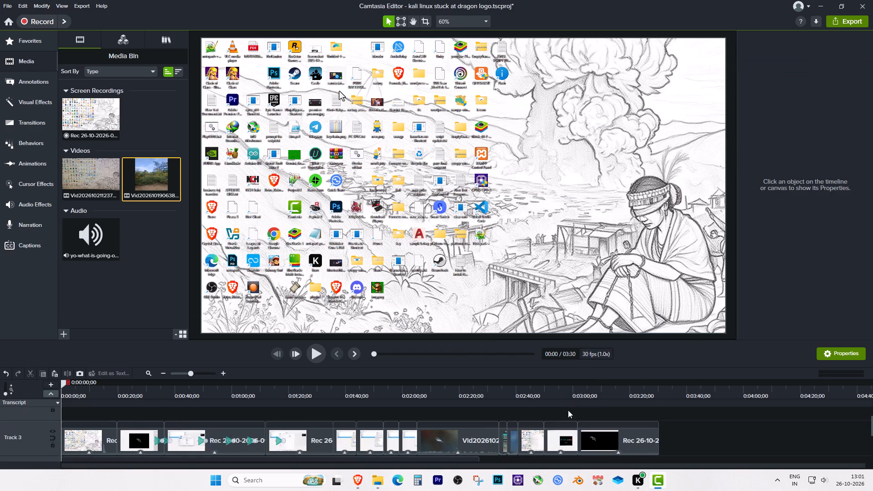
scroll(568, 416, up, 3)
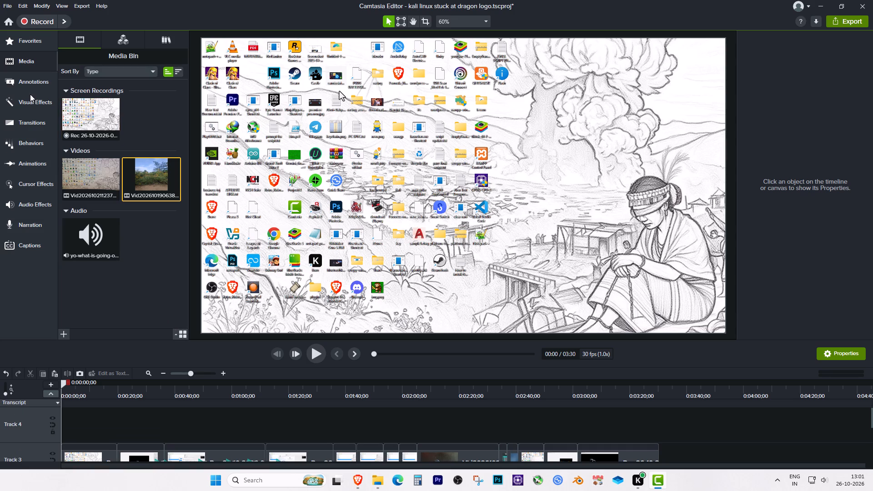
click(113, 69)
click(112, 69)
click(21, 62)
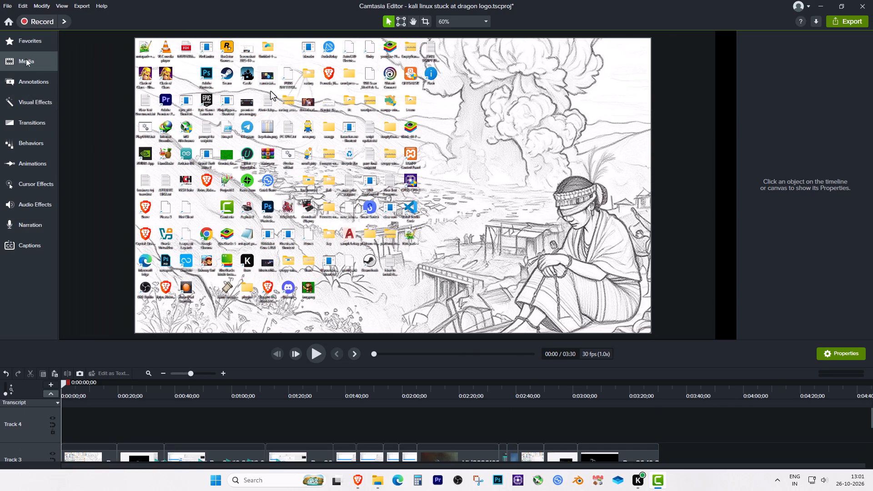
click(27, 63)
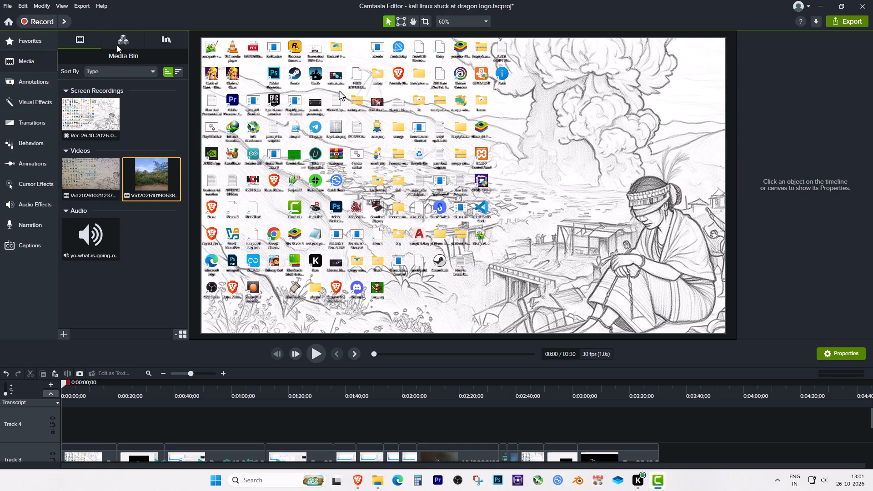
Search the Camtasia Assets for "bye".
click(120, 37)
click(115, 75)
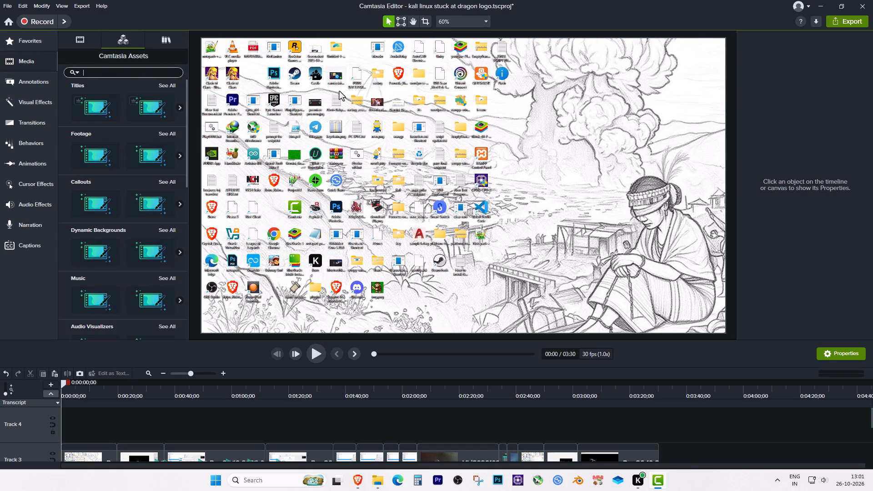
text(bye)
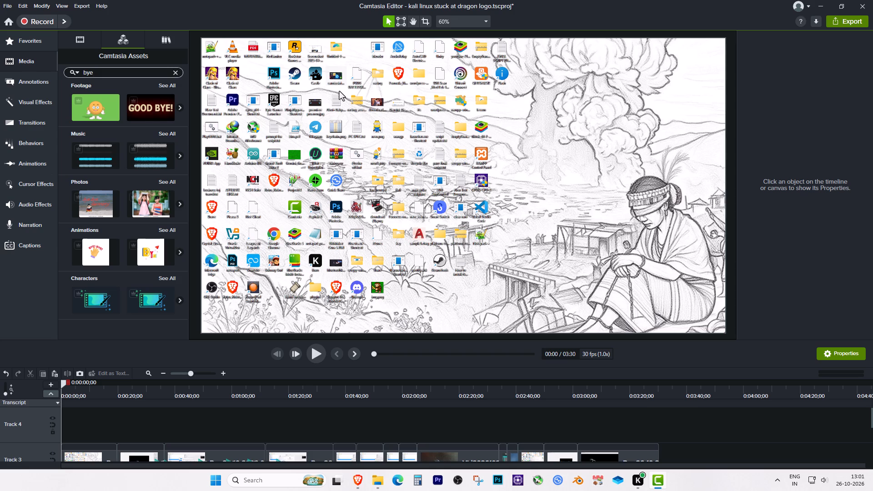
Clear the asset search and browse the Camtasia Assets categories, from titles and footage through music and photos.
key(BackSpace)
key(BackSpace)
key(BackSpace)
key(BackSpace)
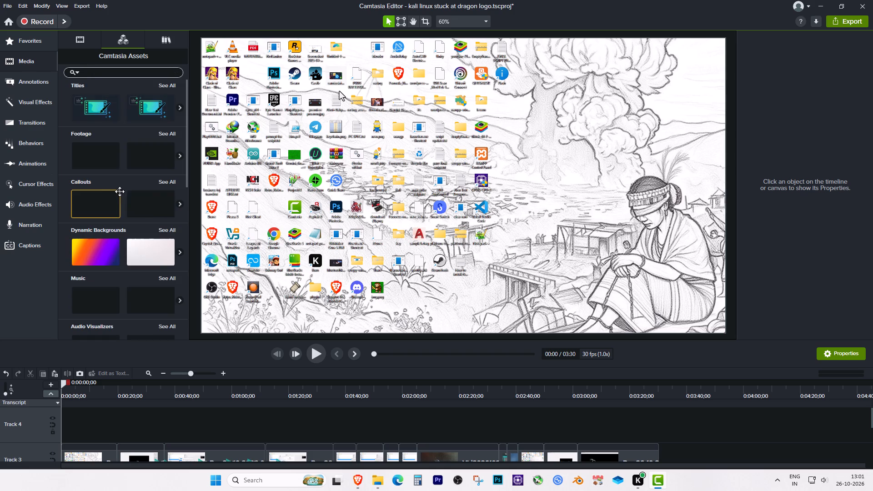
scroll(118, 234, down, 2)
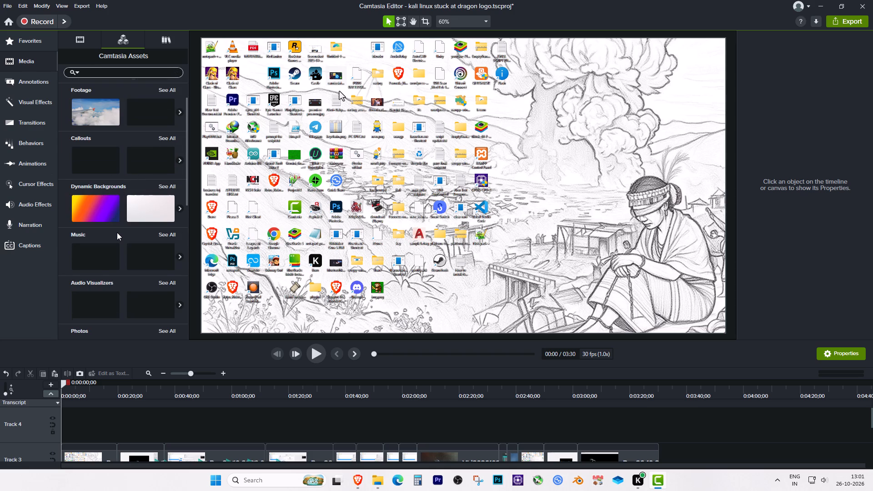
scroll(117, 230, up, 3)
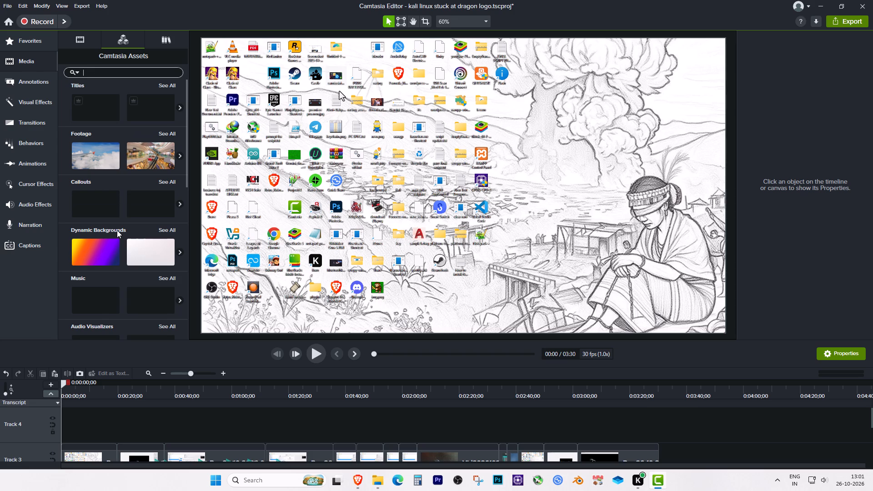
scroll(117, 230, up, 2)
scroll(117, 230, down, 4)
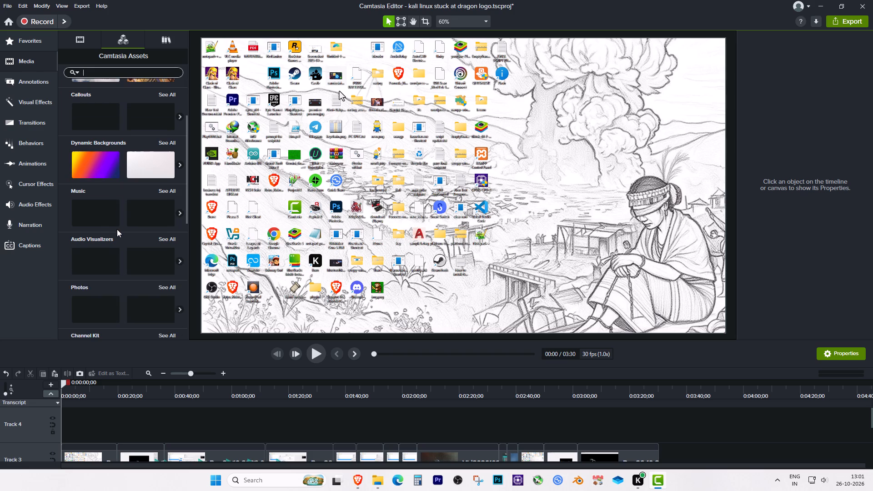
scroll(116, 229, up, 1)
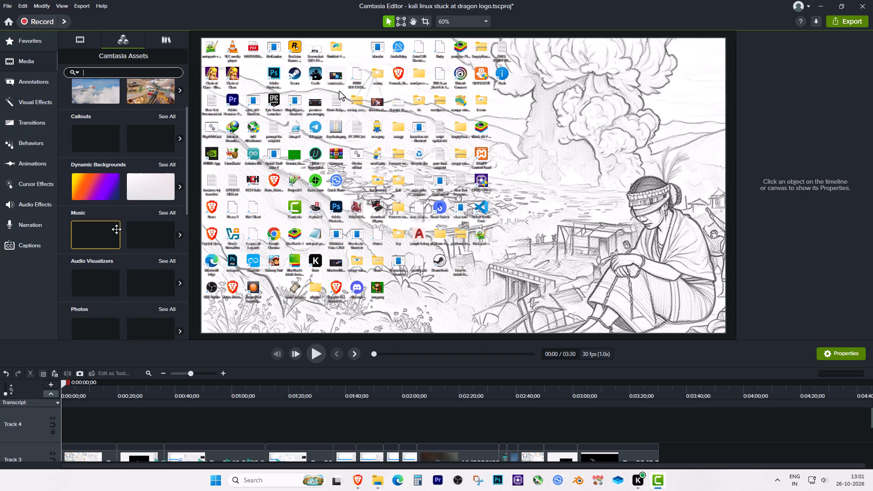
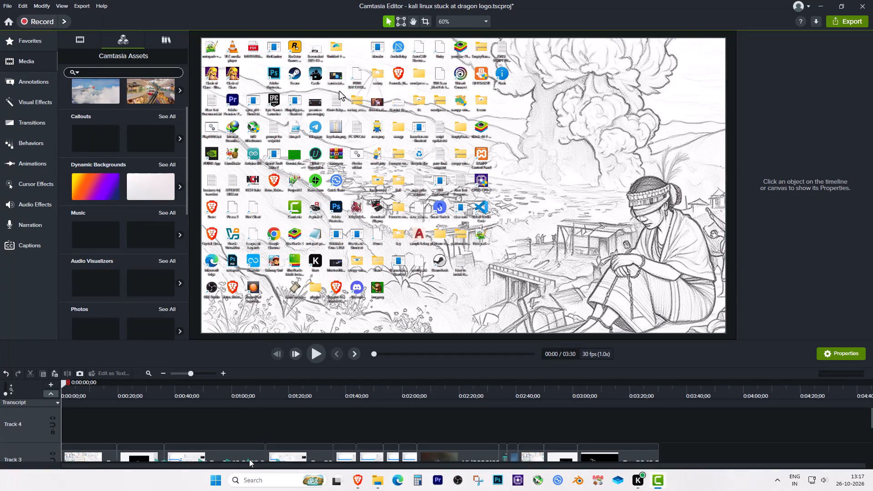
Browse the Camtasia Assets categories from Titles down to Sound Effects and Characters.
scroll(242, 426, down, 5)
scroll(227, 412, up, 2)
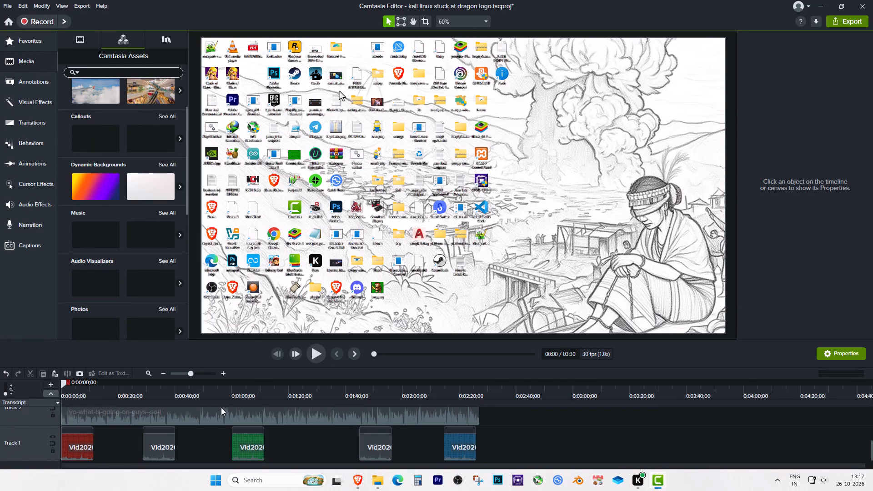
scroll(221, 407, up, 1)
key(space)
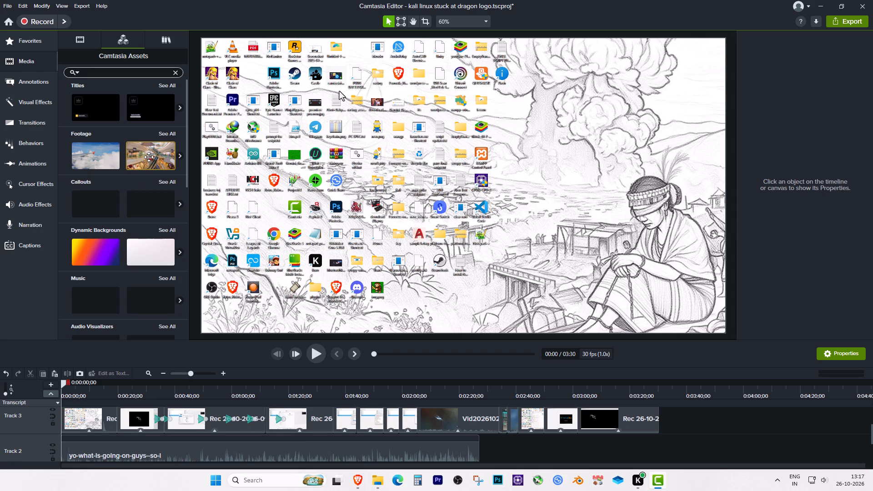
scroll(117, 219, down, 7)
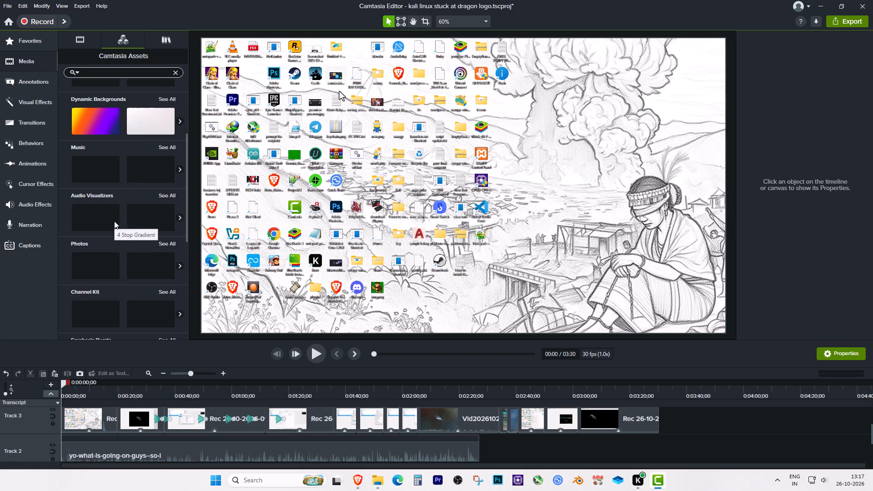
scroll(114, 221, down, 2)
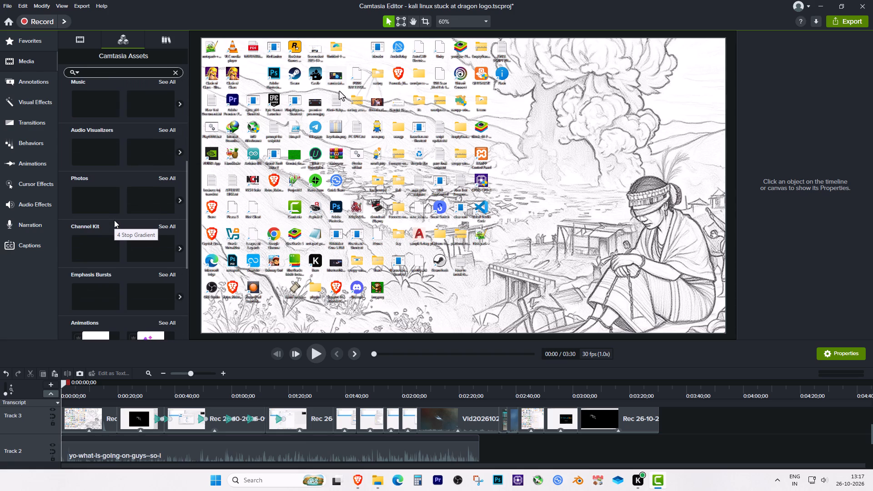
scroll(114, 220, down, 2)
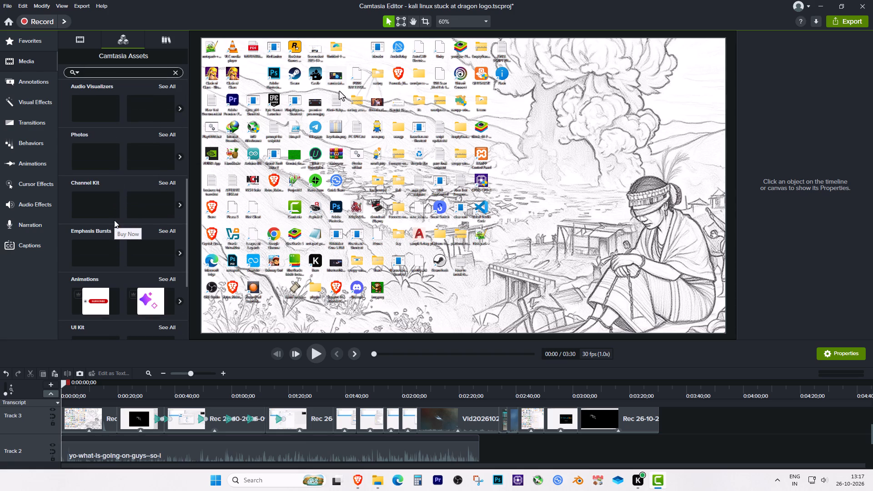
scroll(87, 251, down, 1)
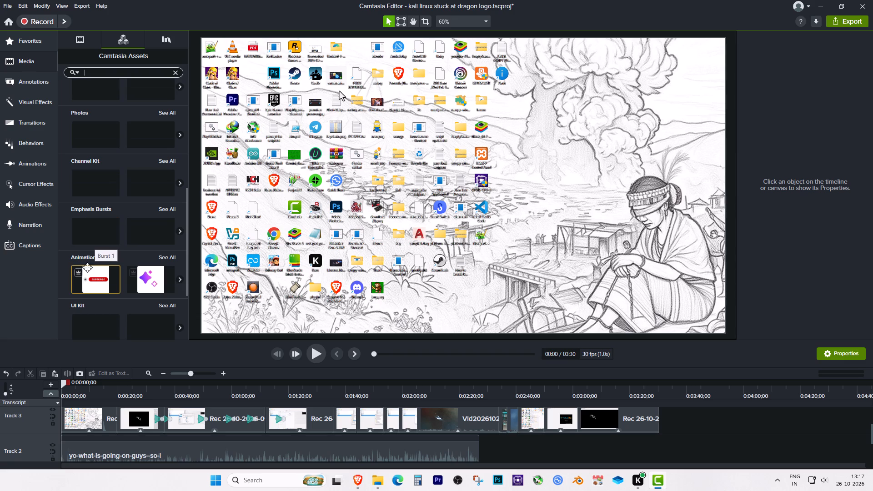
scroll(138, 281, down, 2)
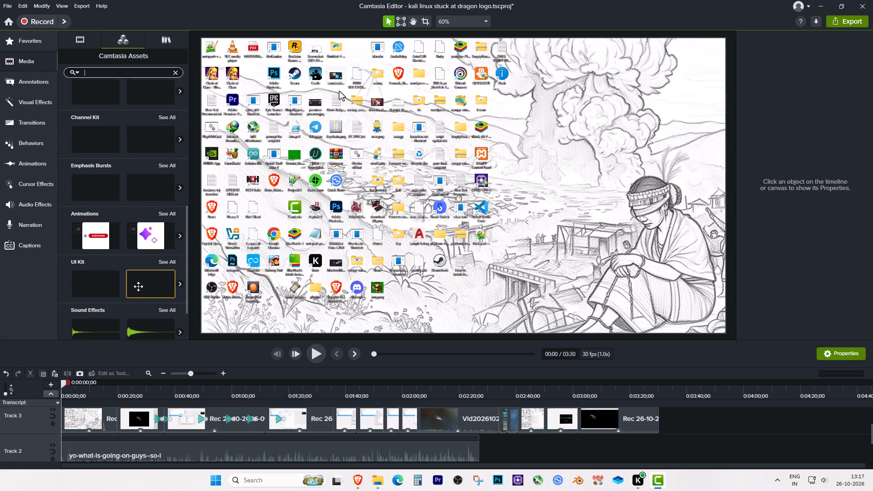
scroll(138, 286, down, 6)
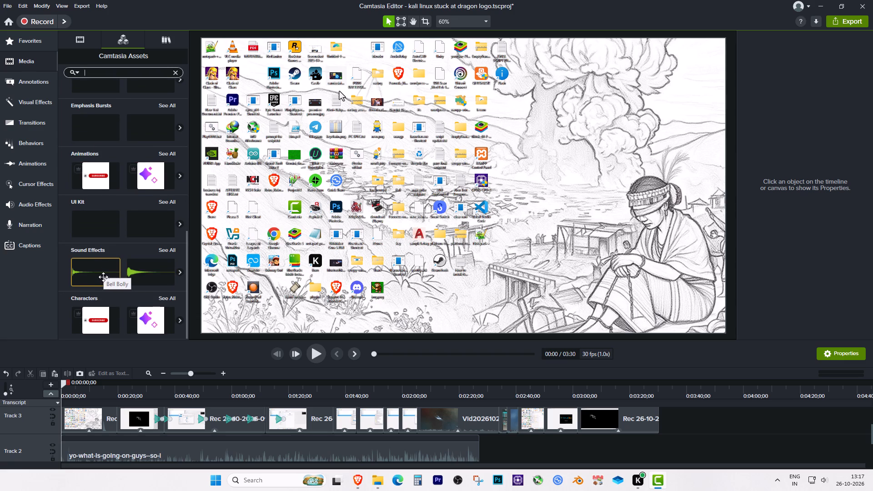
Open the full Sound Effects collection in the Camtasia Assets.
click(102, 276)
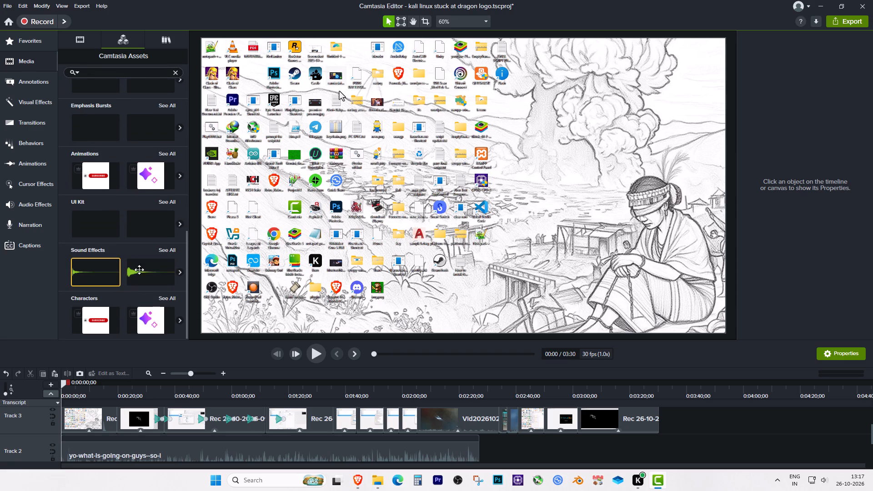
click(160, 270)
scroll(133, 301, down, 2)
scroll(133, 301, up, 1)
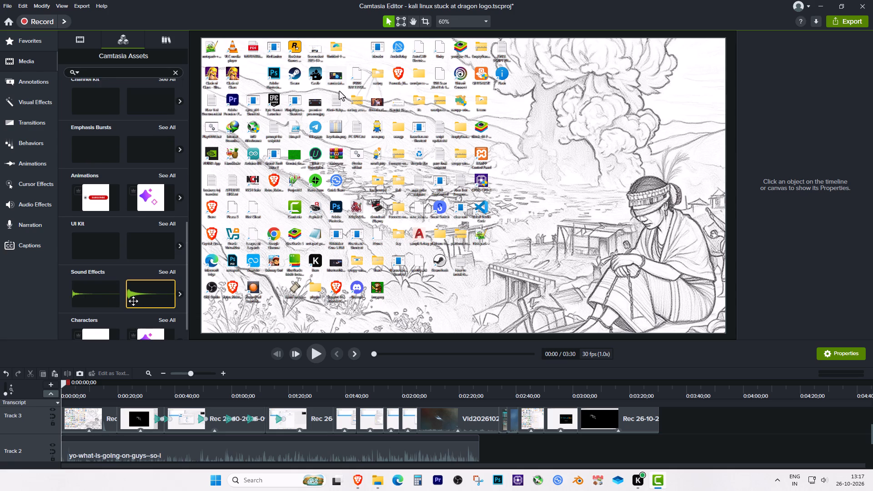
scroll(133, 301, down, 2)
click(166, 247)
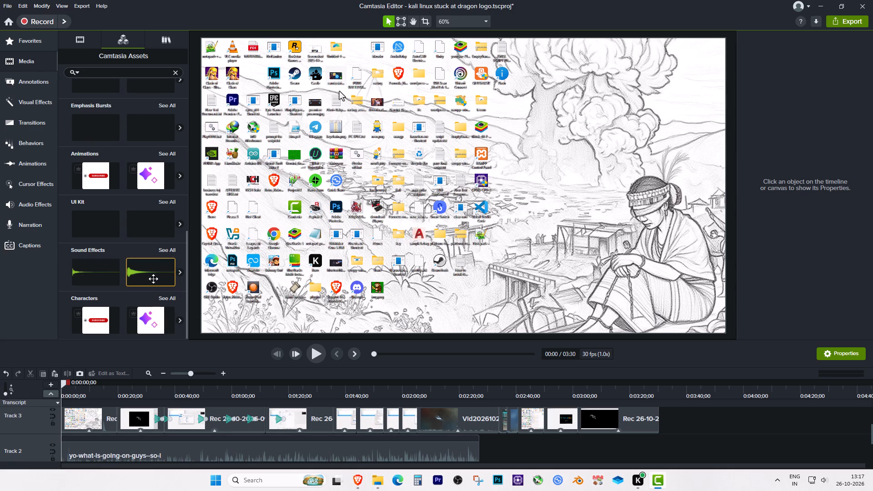
click(174, 250)
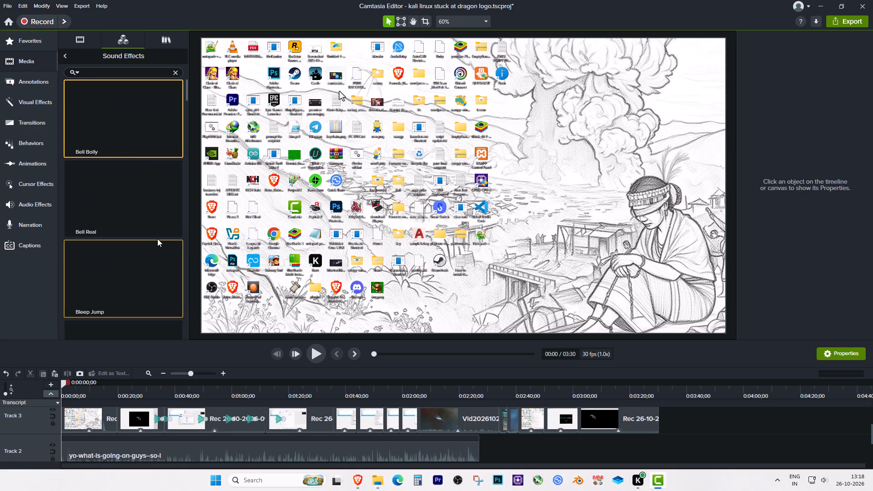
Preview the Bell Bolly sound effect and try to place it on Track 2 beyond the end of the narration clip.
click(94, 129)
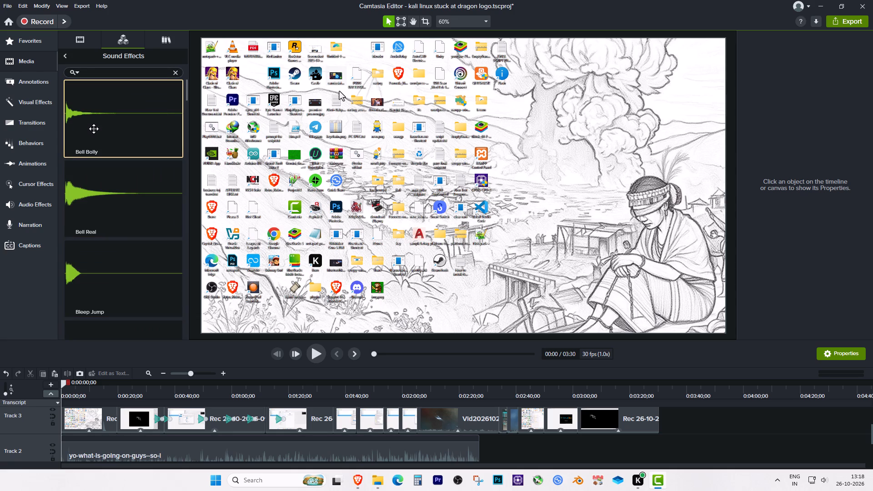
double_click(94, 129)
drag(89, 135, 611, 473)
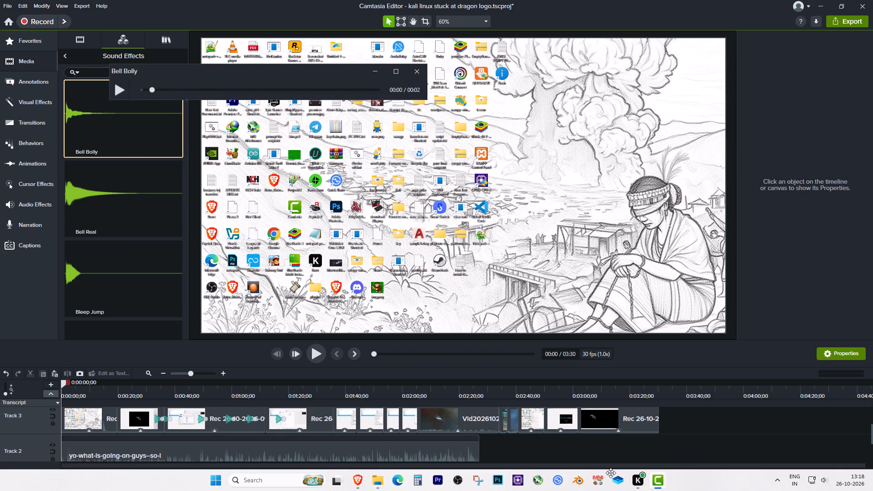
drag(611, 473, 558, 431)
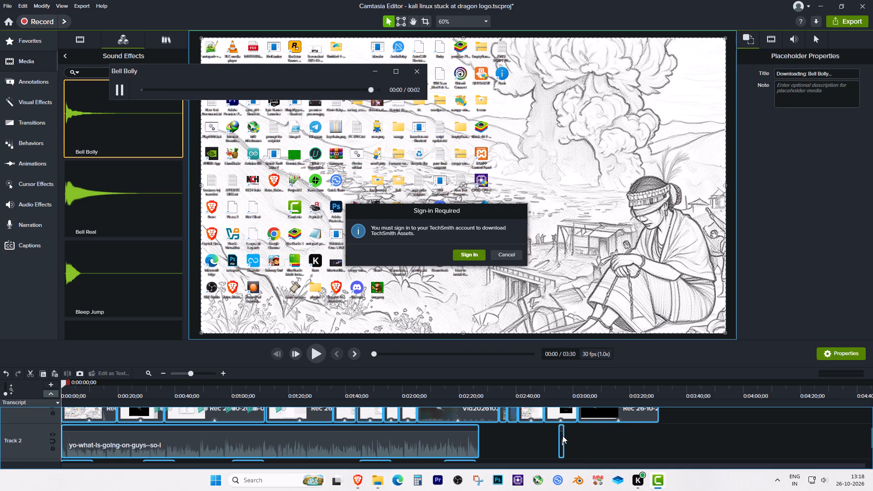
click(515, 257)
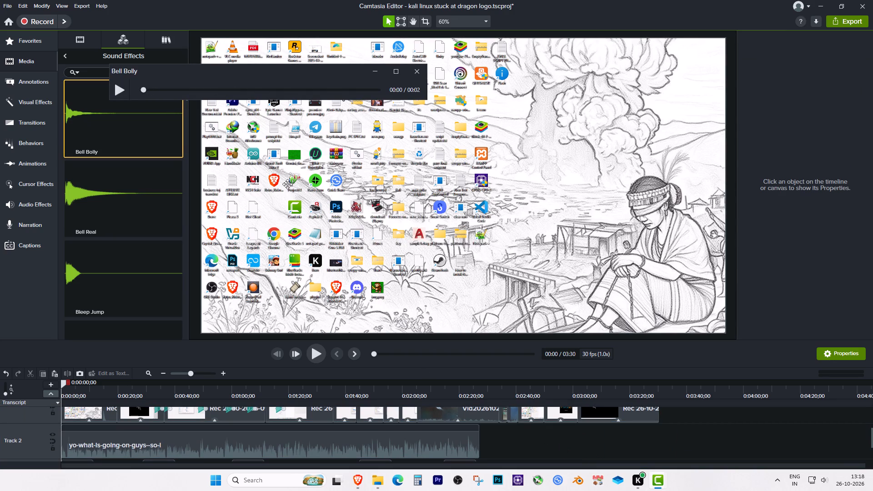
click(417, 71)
Look through the Sound Effects list from Bell Real to Blip Echo, and clear its search field.
click(99, 176)
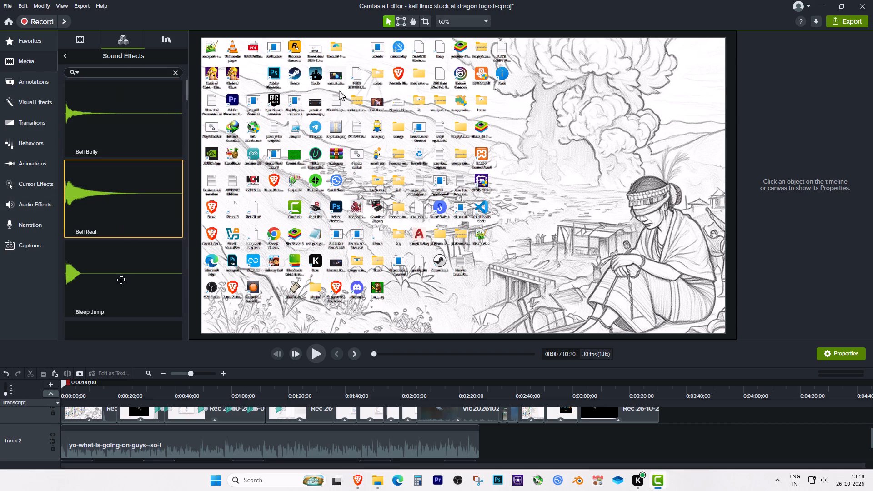
scroll(121, 313, down, 3)
scroll(121, 312, up, 2)
scroll(121, 312, down, 2)
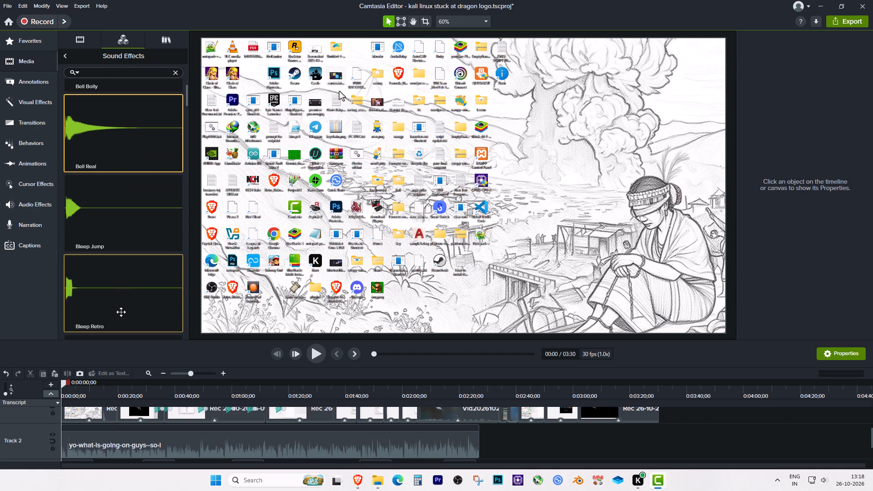
scroll(121, 312, down, 6)
scroll(121, 312, up, 2)
scroll(121, 312, down, 4)
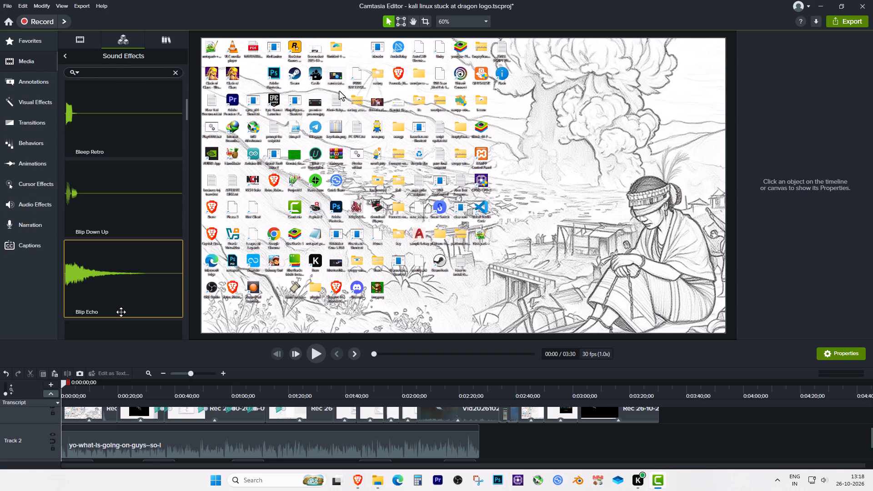
scroll(120, 311, up, 4)
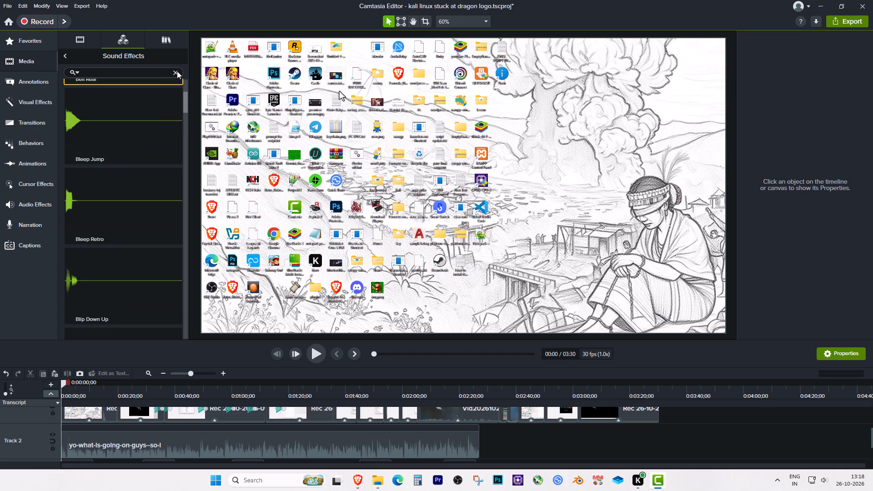
click(174, 72)
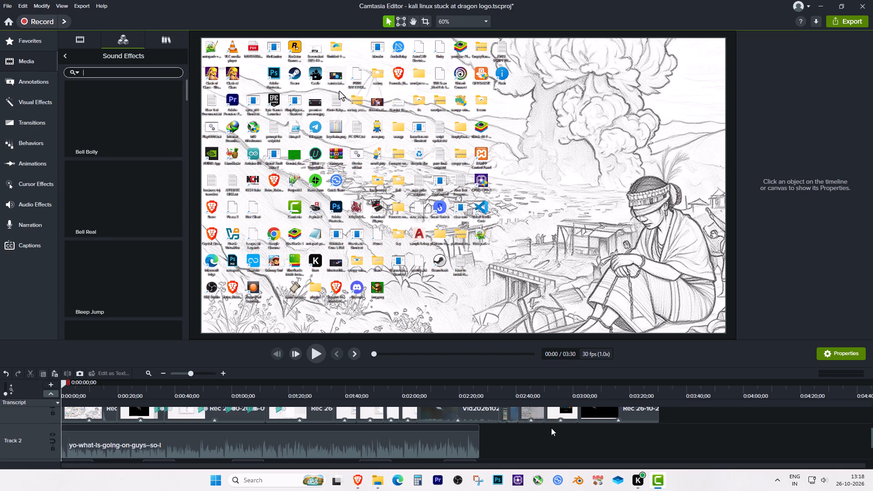
click(30, 39)
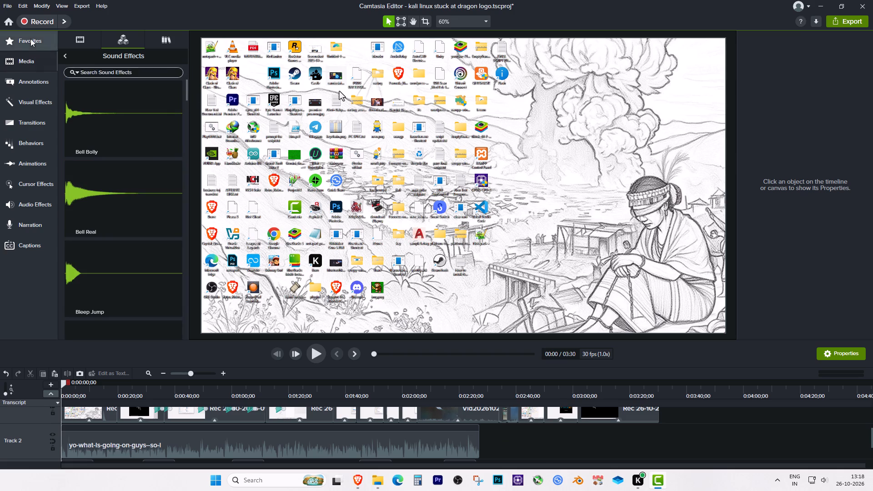
click(29, 53)
Play the project from the start to about 0:09 to review the opening screen recording.
click(321, 353)
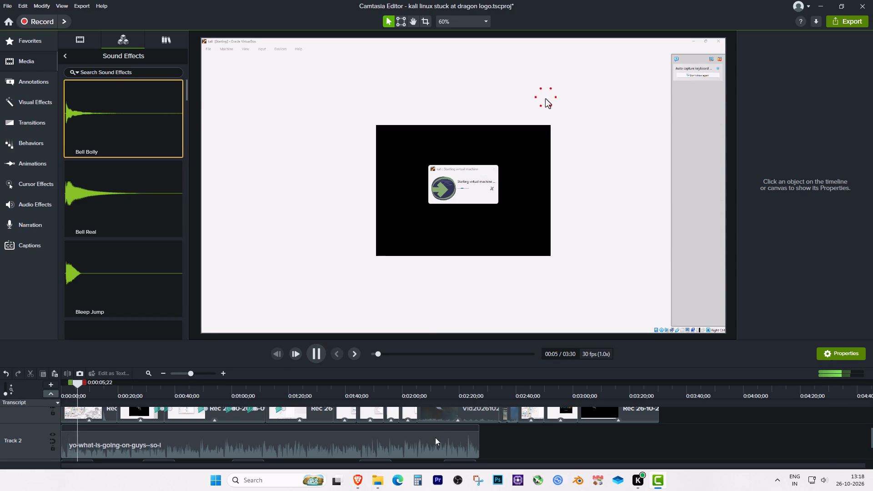
scroll(530, 450, up, 2)
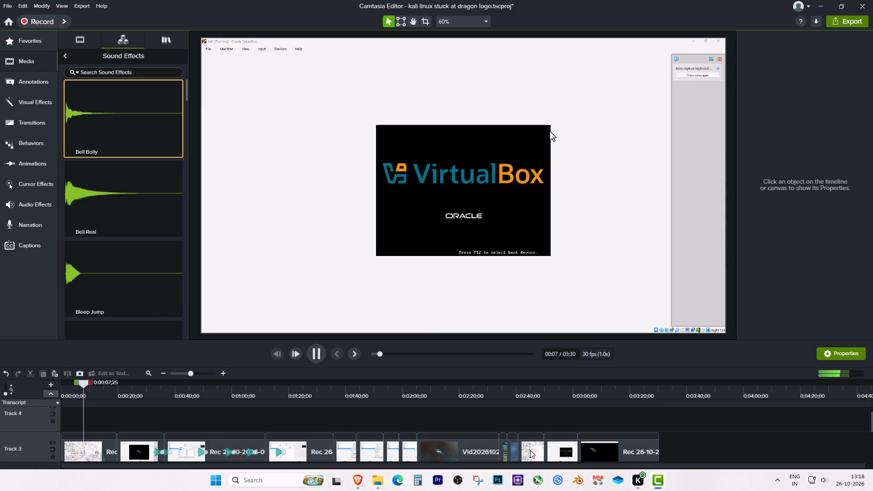
scroll(354, 420, down, 2)
key(space)
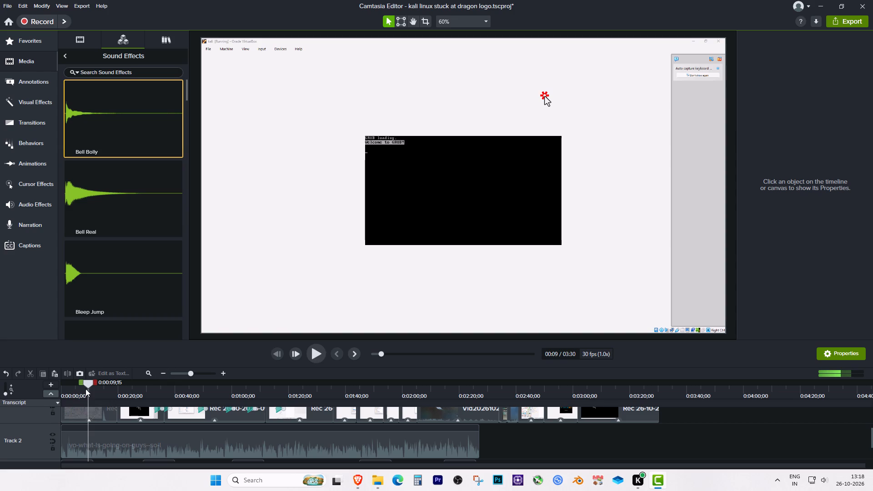
Add Clip Speed to the first screen recording on Track 3 and shorten it to end at about 0:04, a speed of 4.73x.
drag(84, 386, 73, 388)
click(87, 415)
right_click(86, 415)
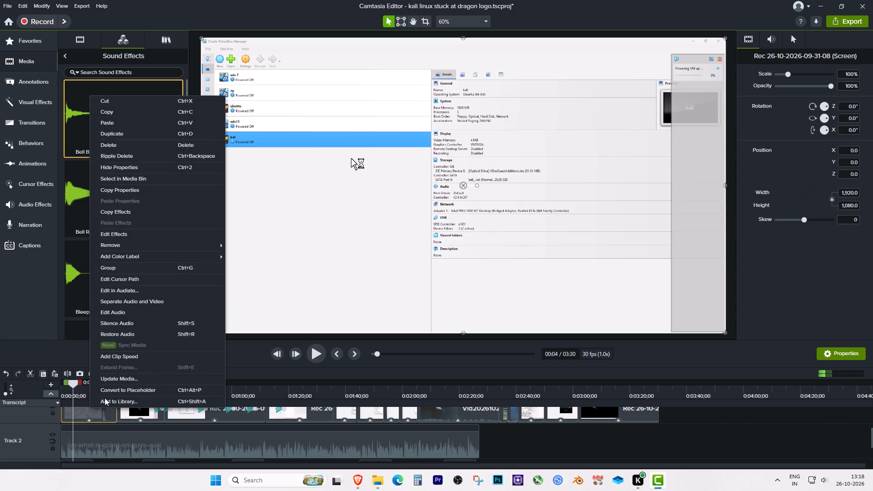
click(129, 355)
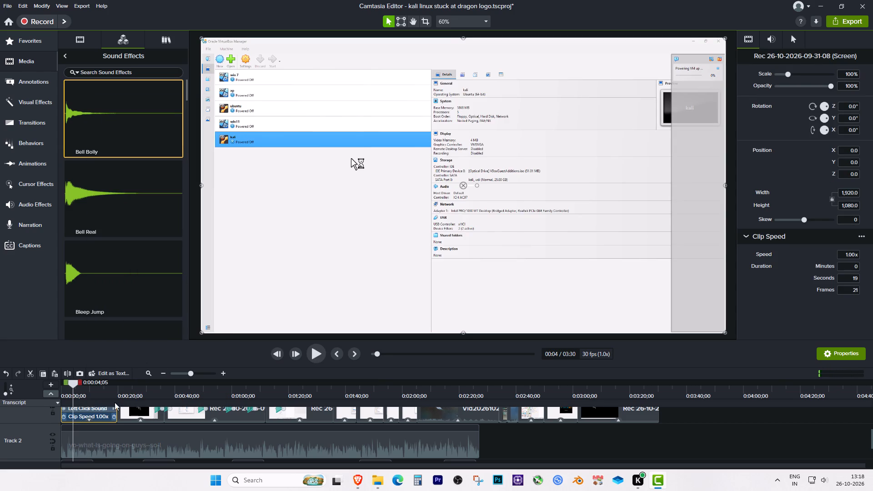
drag(114, 419, 69, 416)
click(67, 420)
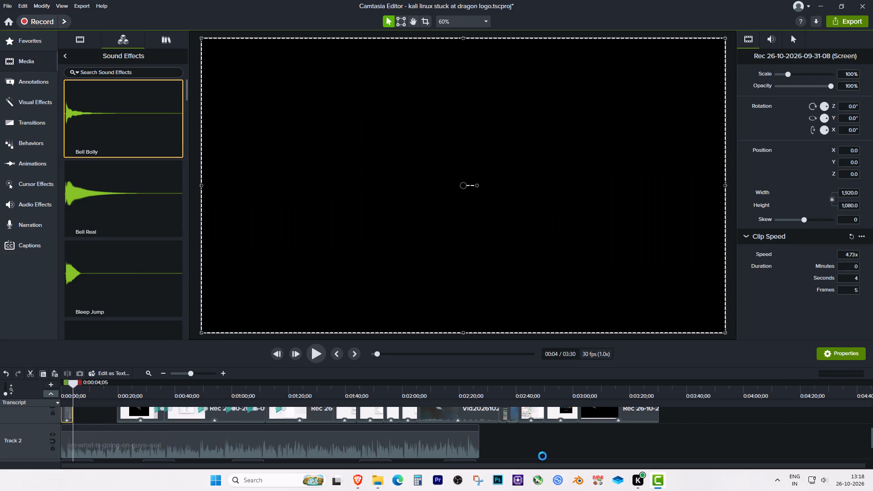
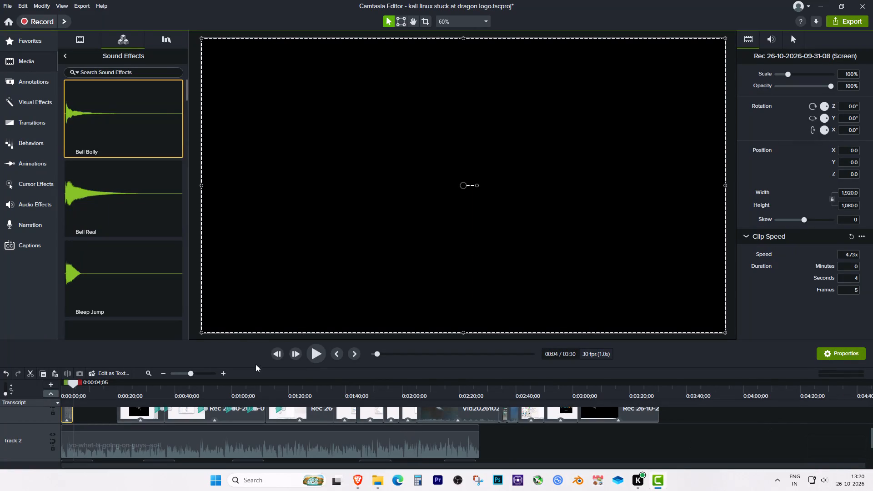
Move all the remaining Track 3 clips earlier together to close the gap after the first screen recording, at about 0:04.
scroll(295, 449, up, 3)
scroll(291, 448, down, 2)
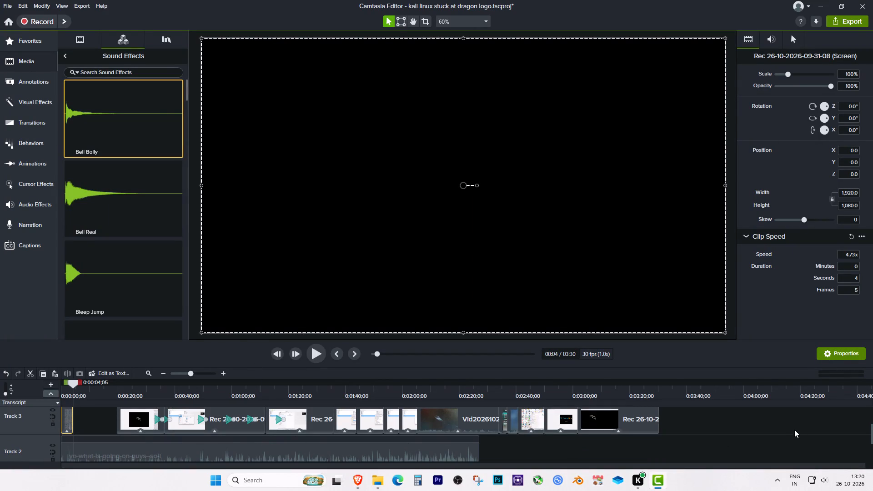
drag(698, 433, 140, 421)
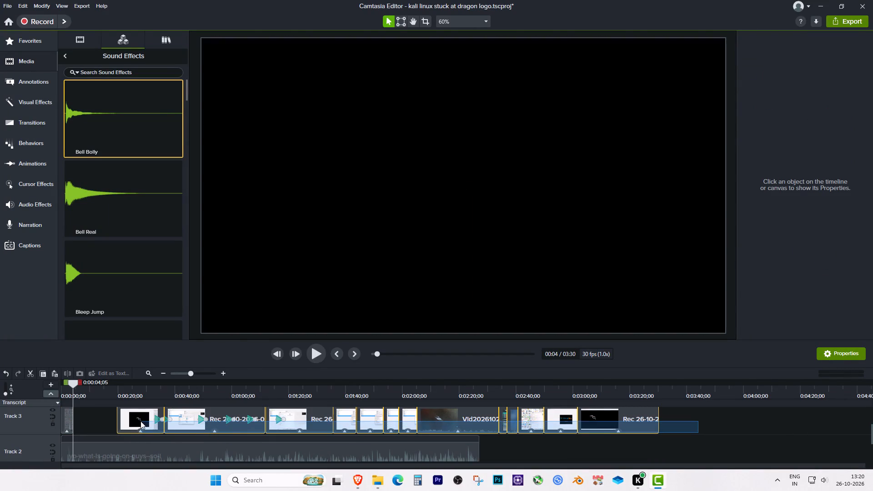
drag(140, 421, 140, 420)
scroll(347, 415, up, 2)
scroll(422, 451, up, 1)
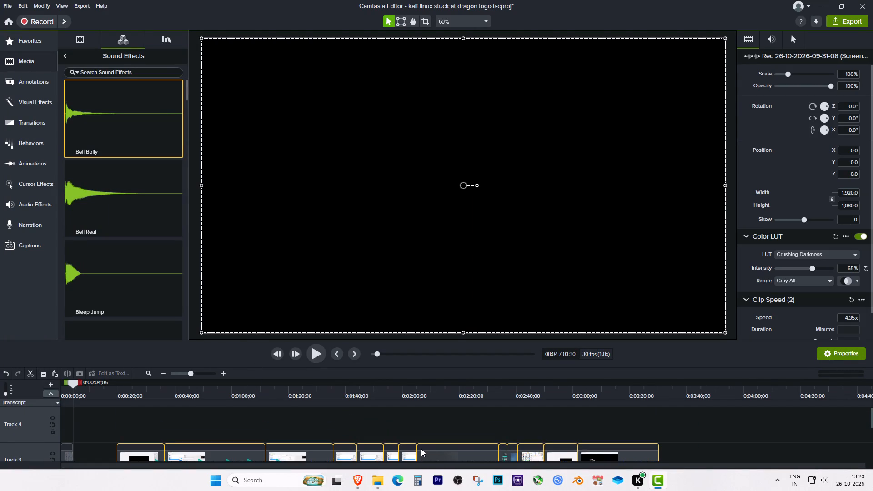
scroll(512, 428, down, 2)
drag(444, 421, 394, 421)
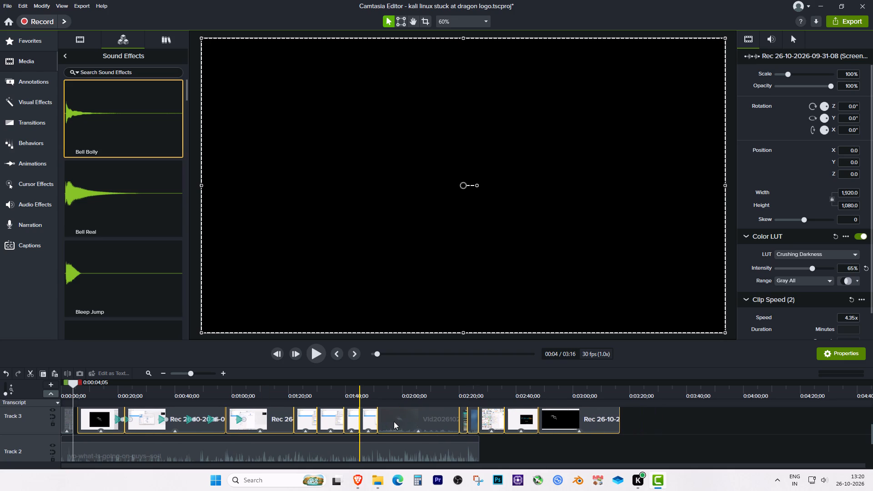
drag(394, 421, 387, 421)
click(649, 413)
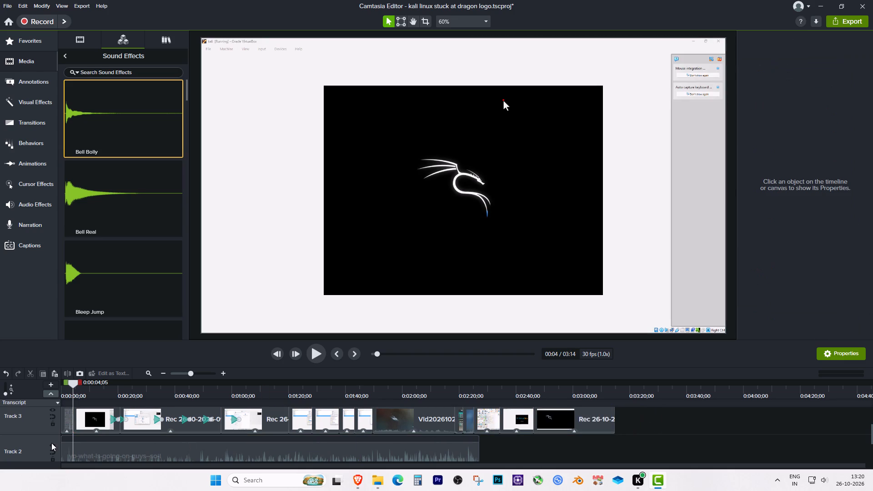
Play the project from the start to about 0:21 to review the opening, returning the asset browser to the Camtasia Assets overview meanwhile.
scroll(42, 423, up, 1)
drag(73, 391, 60, 388)
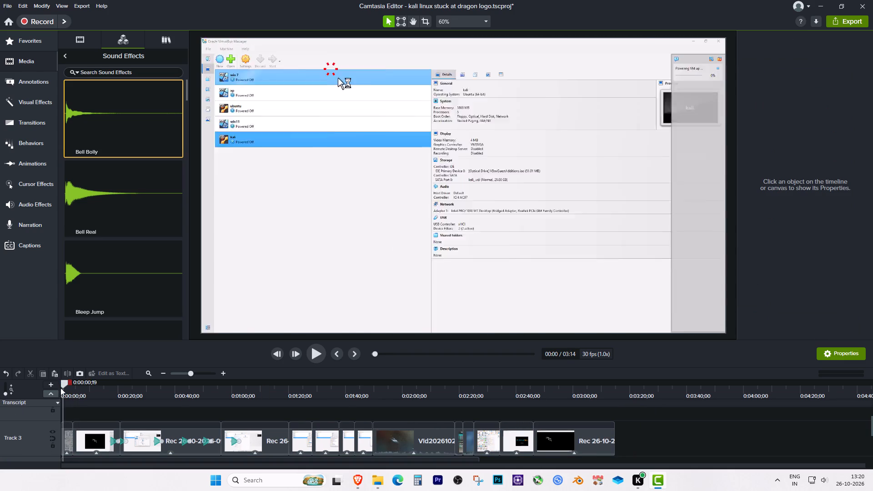
drag(60, 388, 60, 388)
key(space)
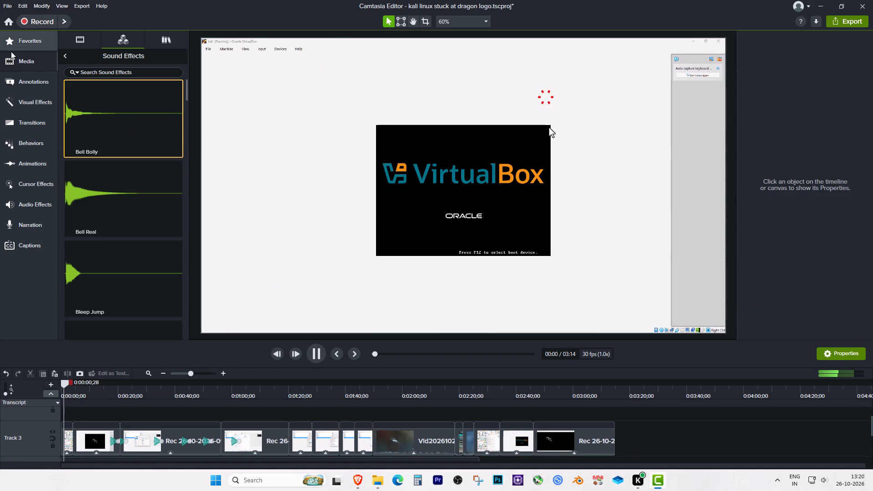
click(29, 81)
click(28, 66)
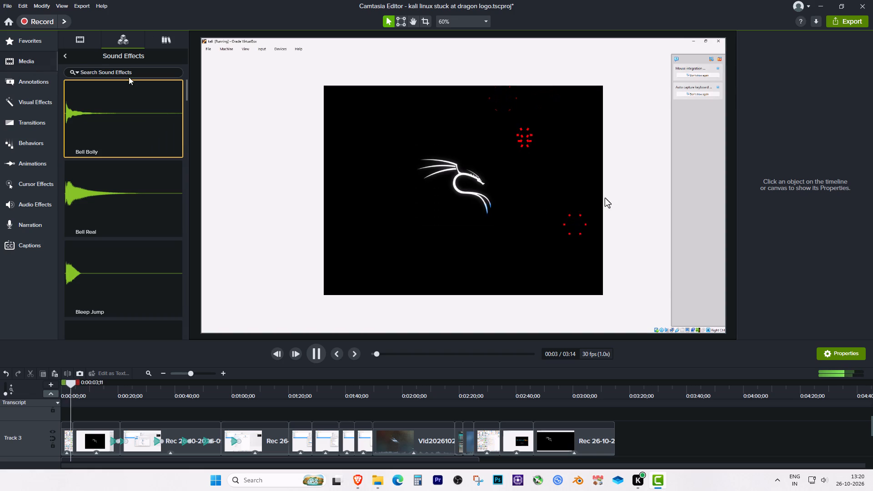
click(64, 57)
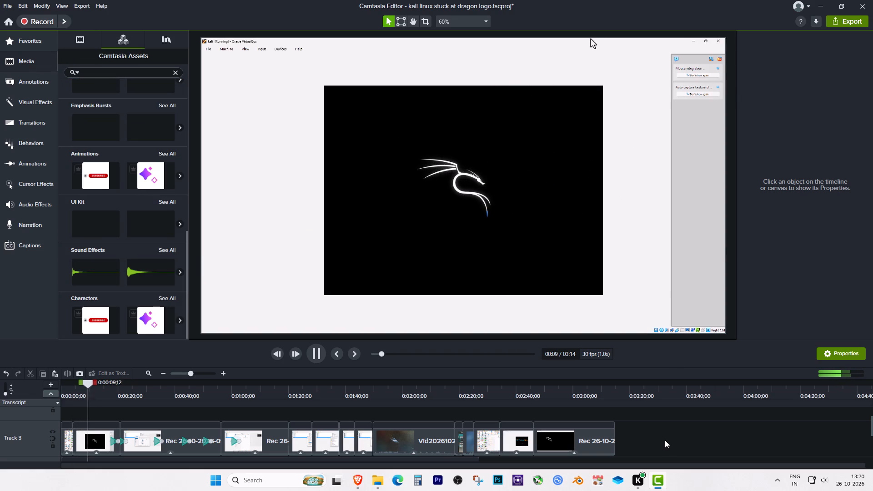
scroll(664, 432, down, 1)
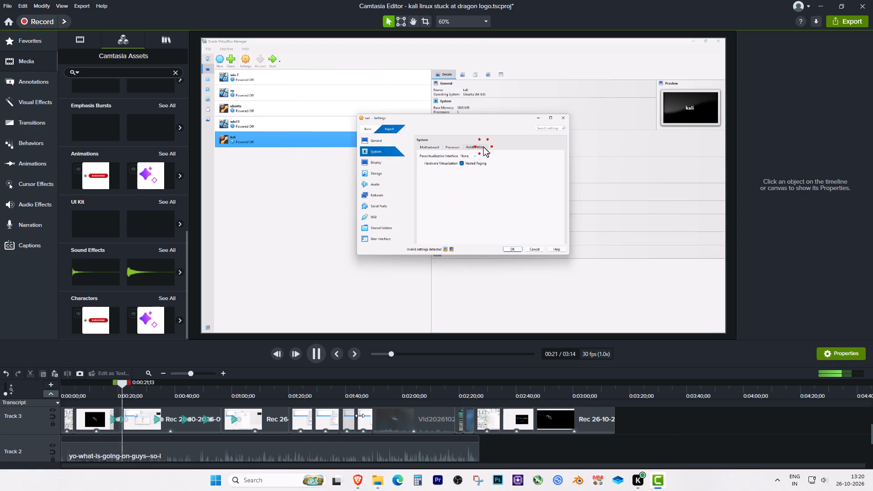
key(space)
Find the cut point in the second recording clip on Track 3, the dragon-logo one, and split it at 0:08;15.
drag(119, 389, 82, 394)
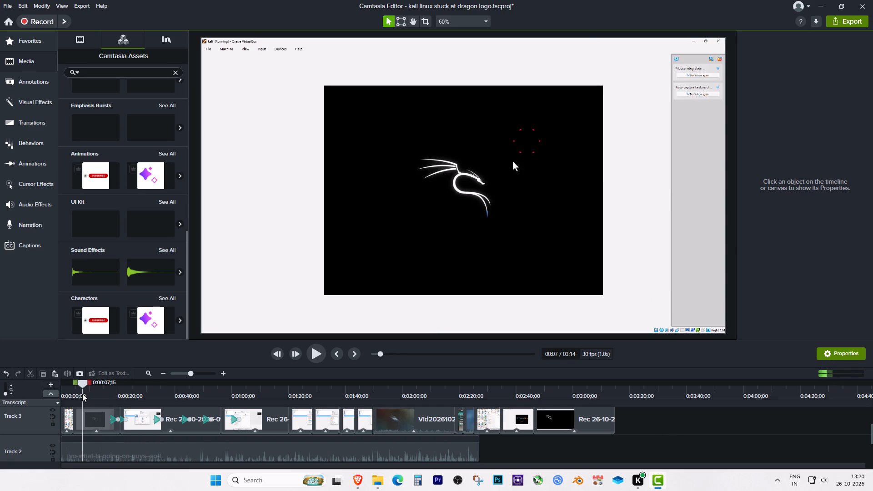
drag(82, 394, 75, 398)
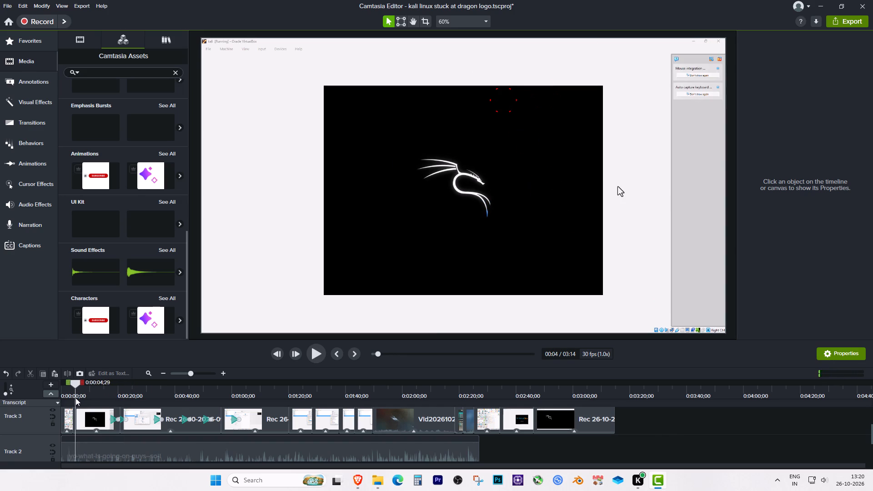
drag(75, 398, 78, 399)
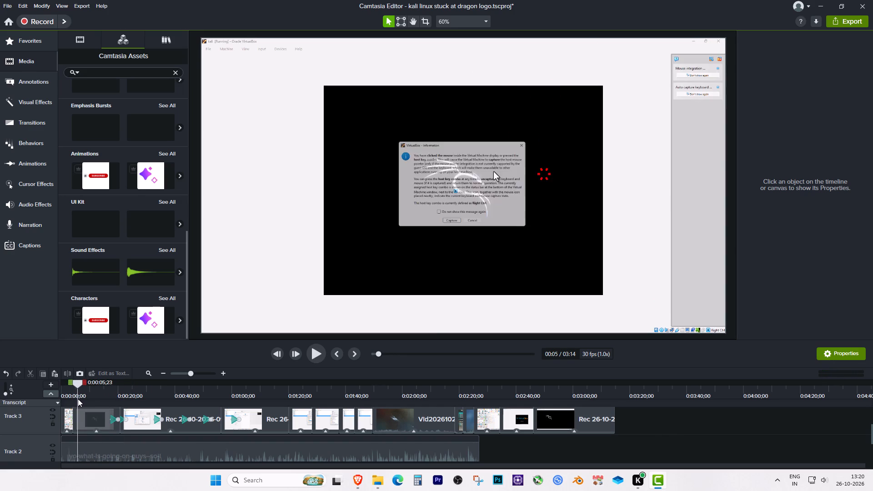
drag(78, 399, 75, 398)
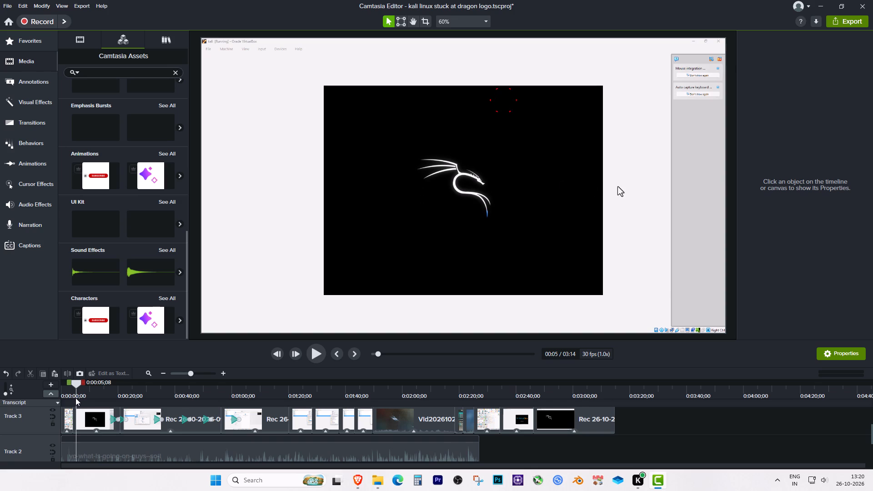
drag(75, 398, 75, 397)
drag(75, 397, 78, 397)
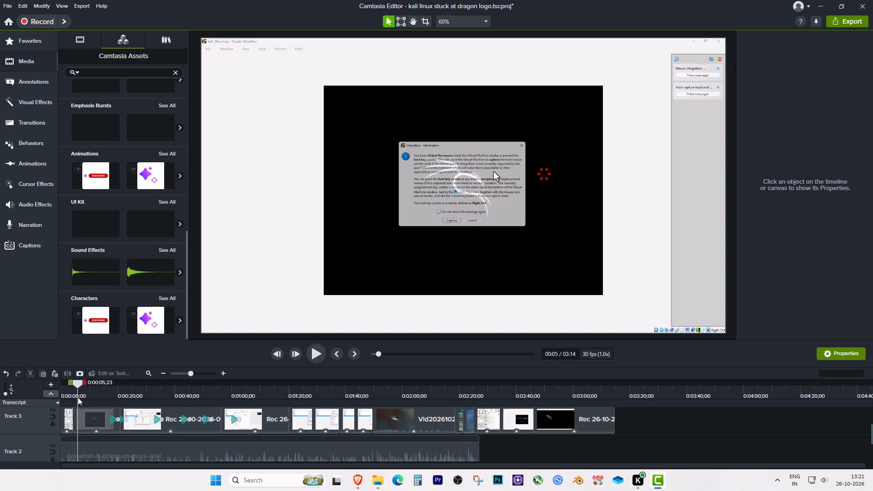
drag(78, 397, 85, 399)
click(89, 426)
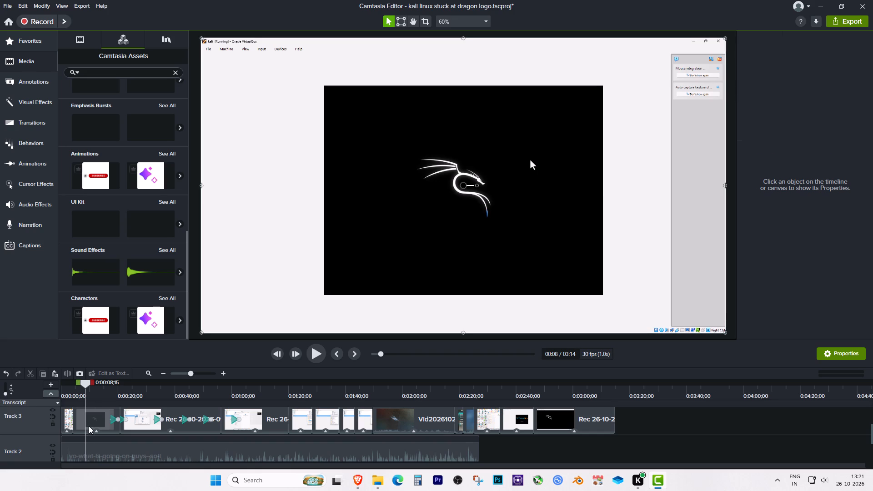
key(s)
Split the dragon-logo recording on Track 3 again at about 0:09.
drag(84, 389, 86, 388)
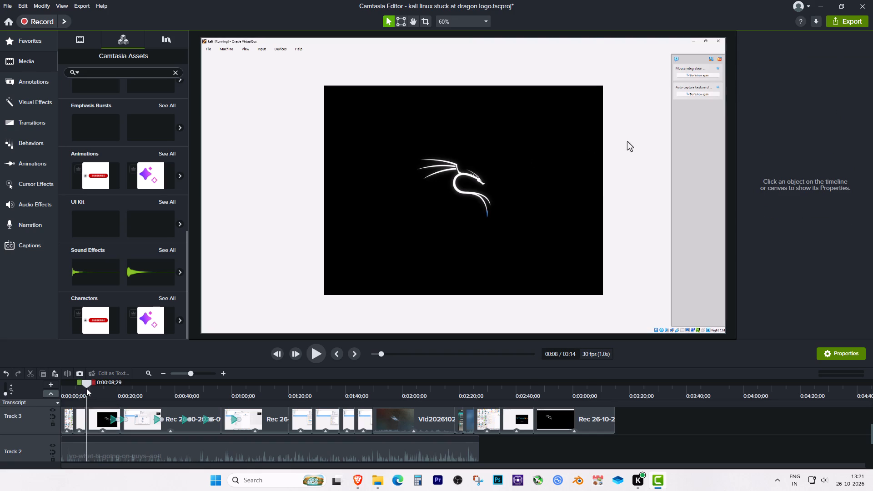
drag(86, 388, 90, 389)
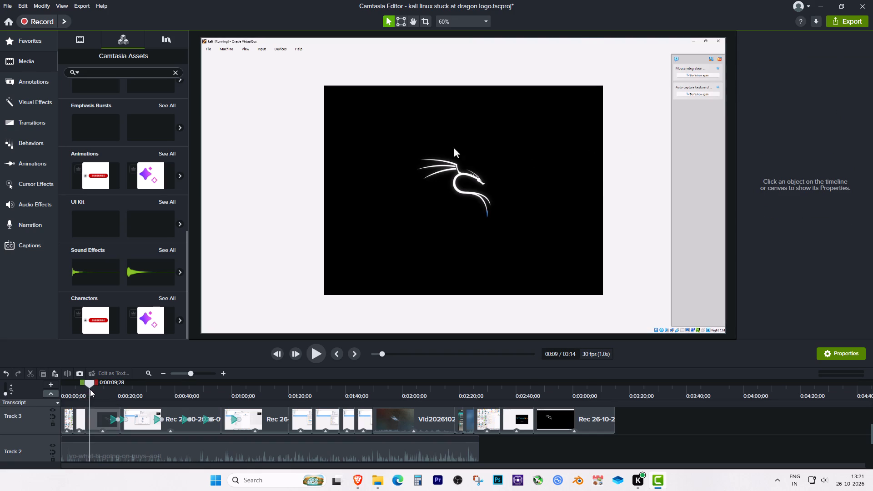
drag(90, 389, 88, 390)
click(95, 413)
key(s)
Scrub through the dragon-logo recording for the next cut point and split its remaining part on Track 3 at about 0:11;20.
drag(88, 389, 90, 389)
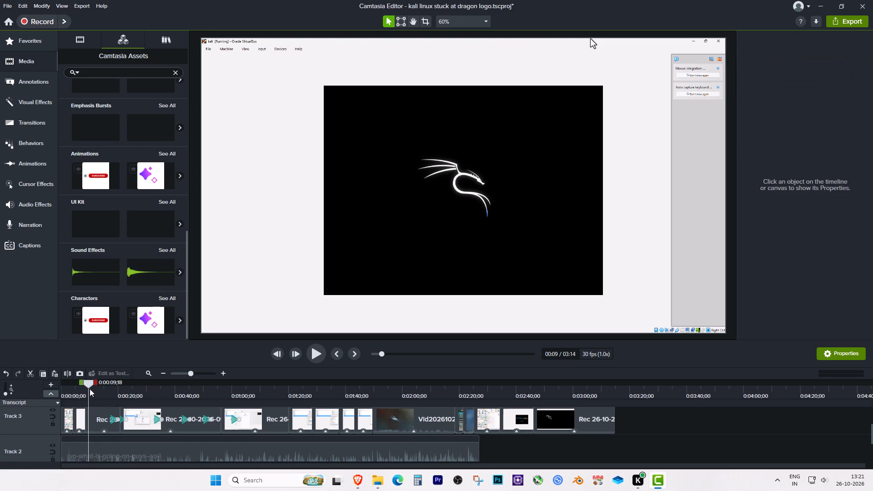
drag(90, 389, 90, 388)
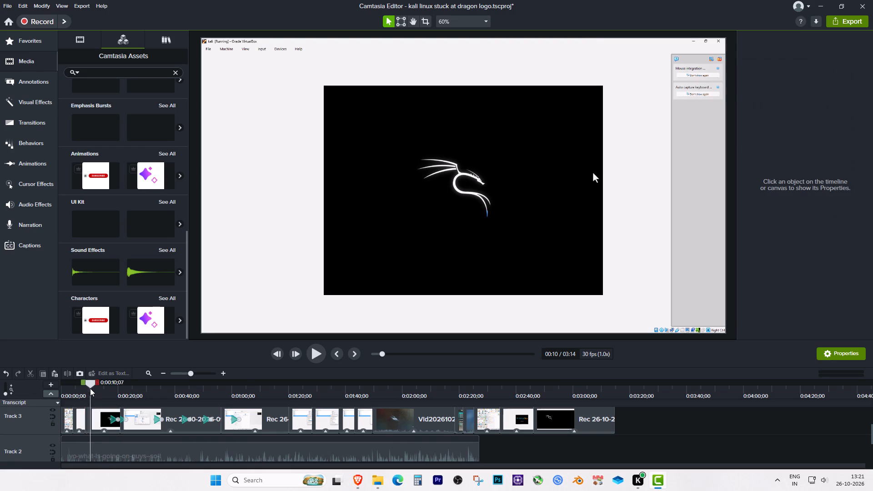
drag(90, 388, 86, 386)
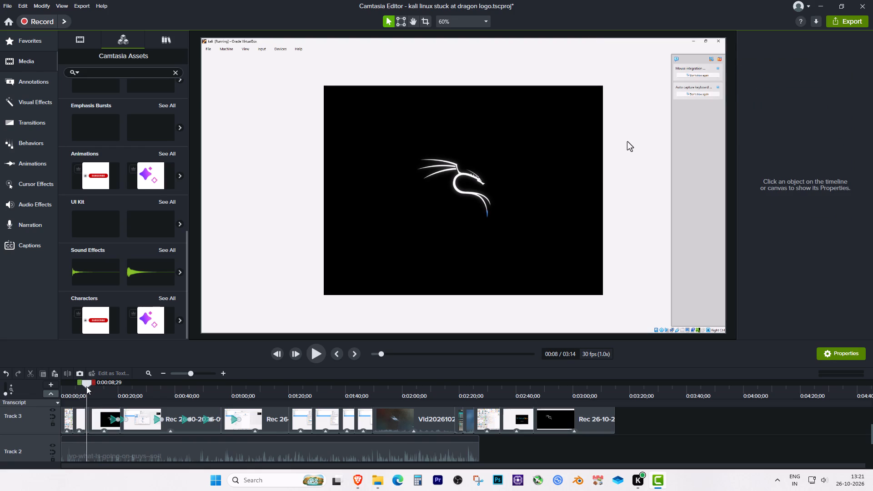
drag(86, 386, 83, 385)
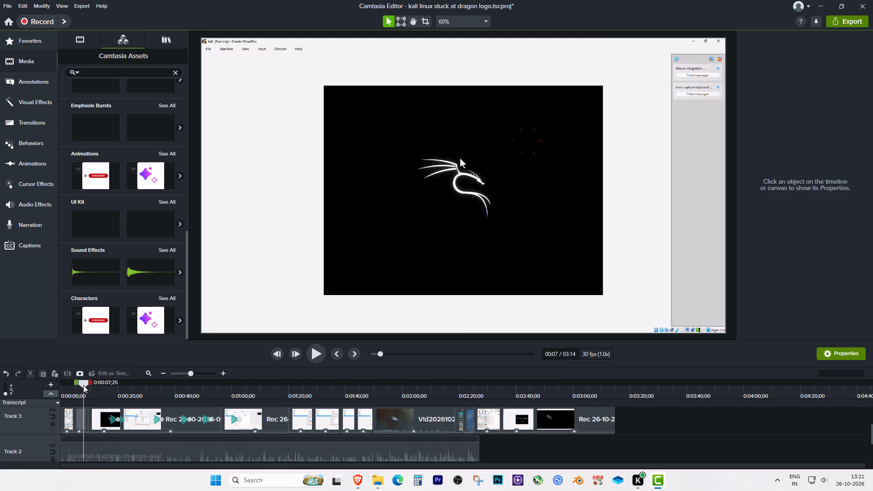
drag(83, 385, 141, 390)
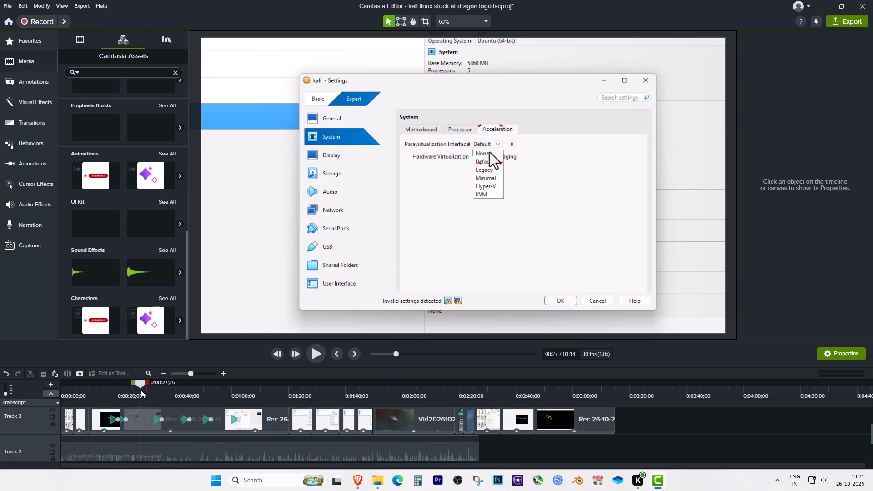
drag(141, 390, 86, 389)
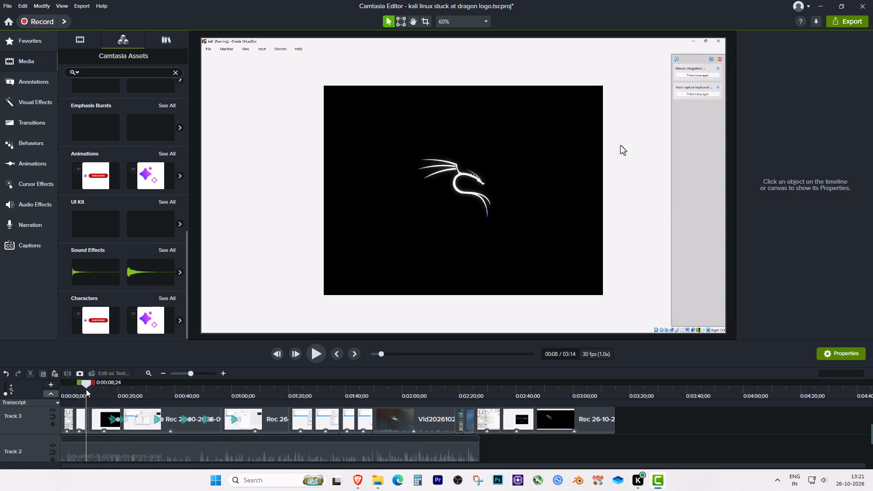
drag(86, 389, 92, 390)
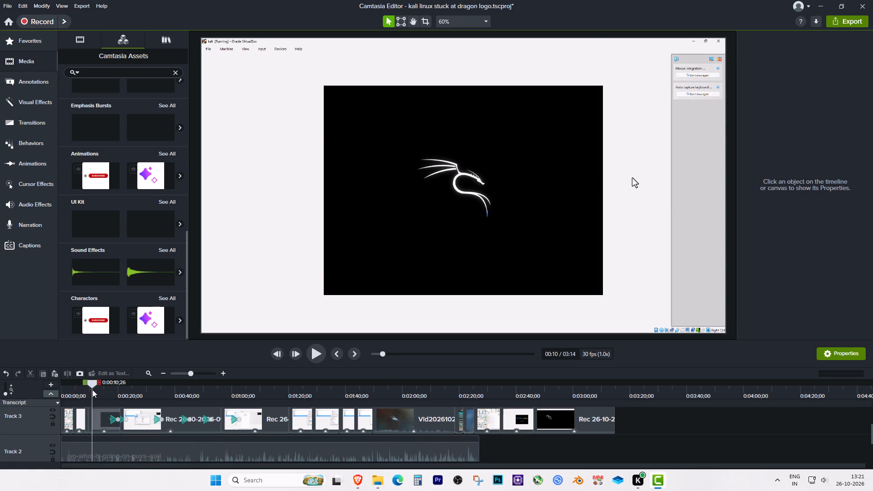
drag(92, 390, 89, 385)
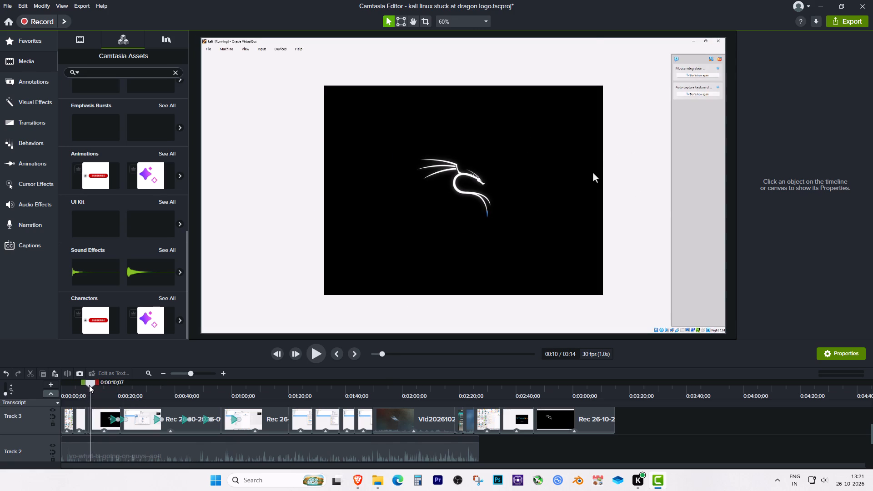
drag(89, 385, 95, 385)
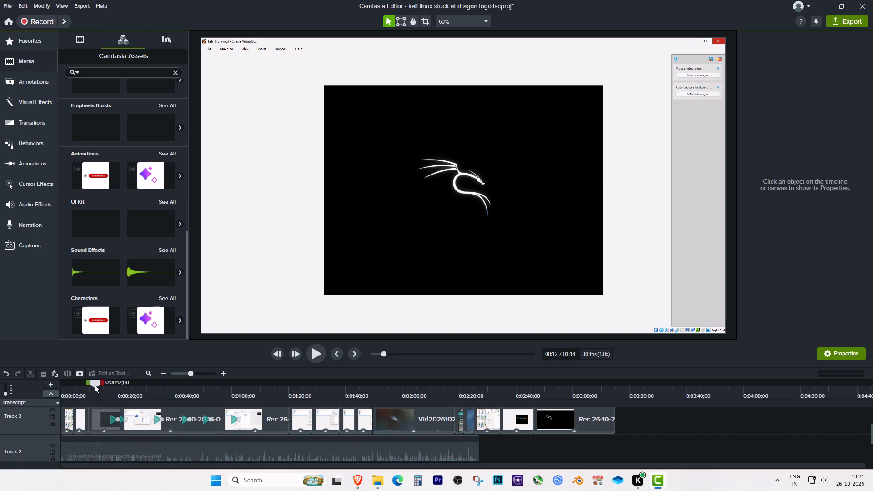
drag(95, 385, 93, 383)
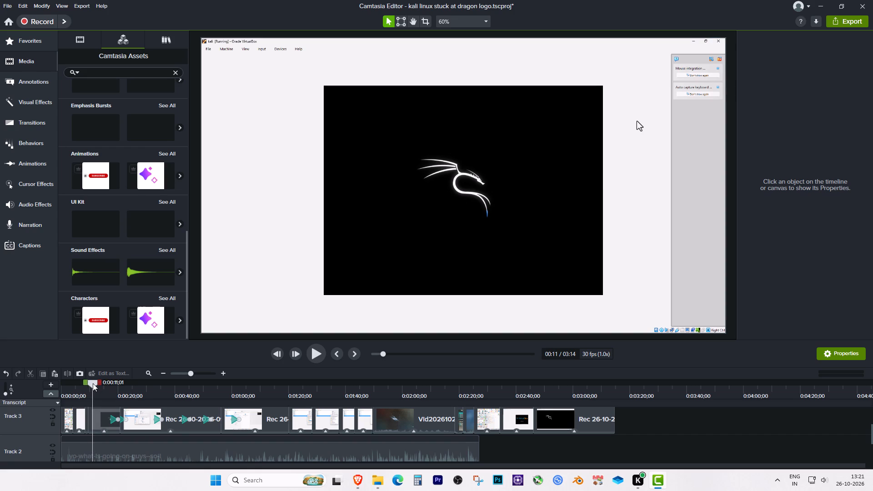
drag(93, 383, 94, 383)
click(100, 411)
key(s)
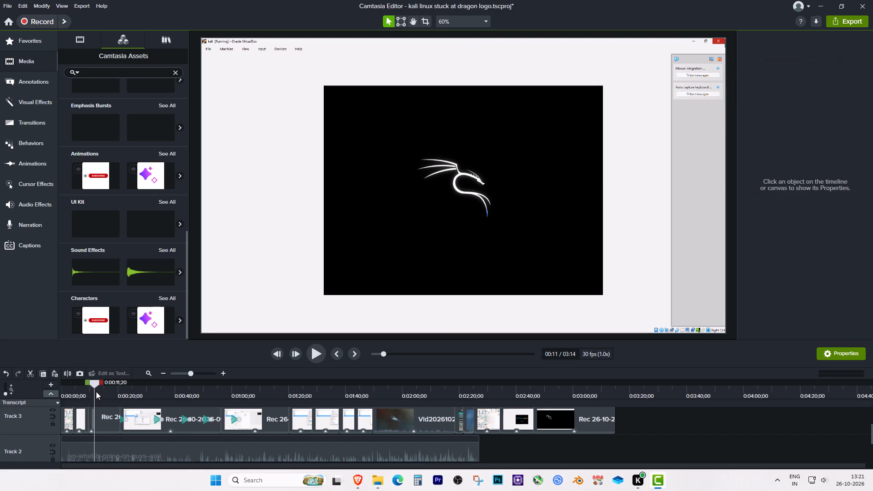
Find the next cut point in the dragon-logo recording on Track 3 and split it at 0:12;03.
click(95, 389)
click(97, 388)
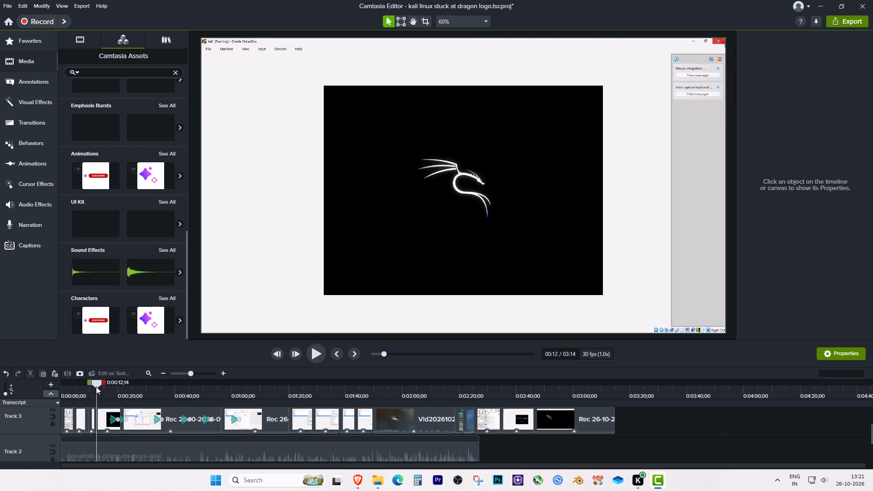
double_click(220, 373)
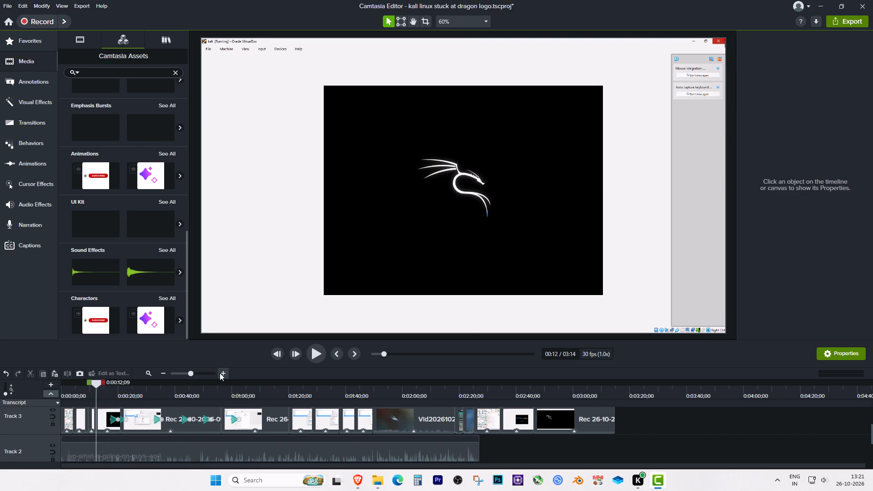
click(222, 373)
drag(98, 387, 83, 388)
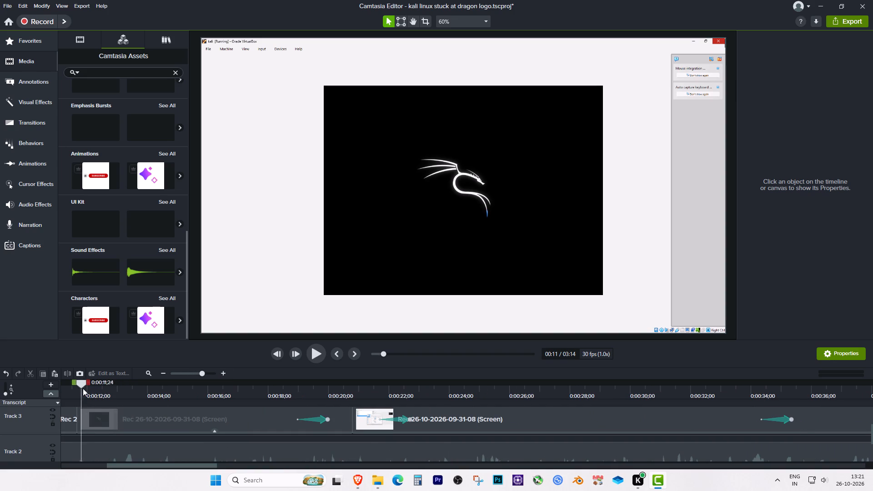
drag(83, 388, 91, 388)
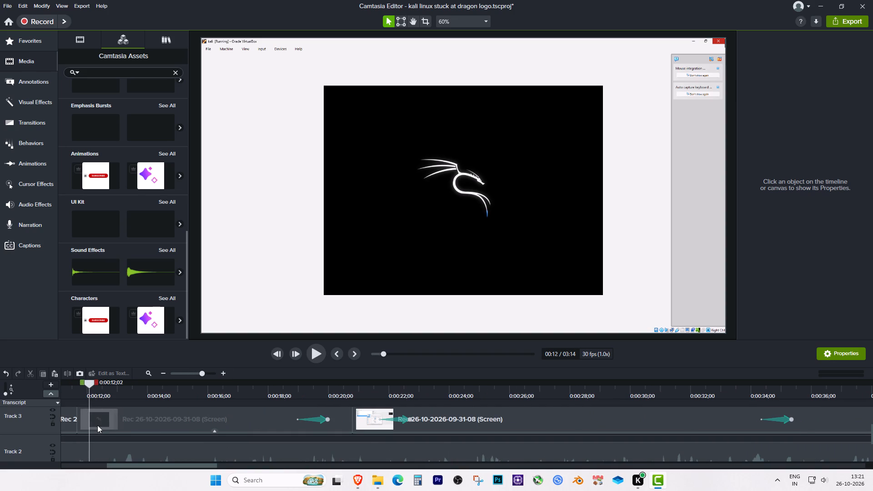
click(90, 385)
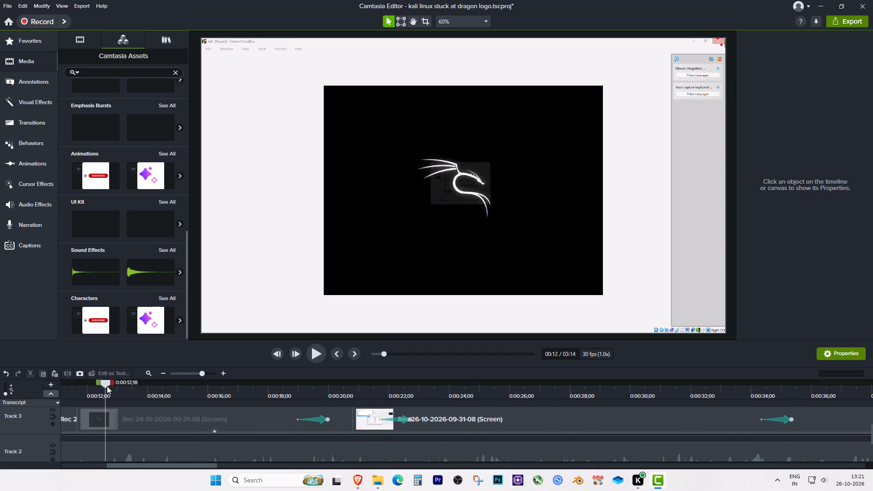
click(98, 415)
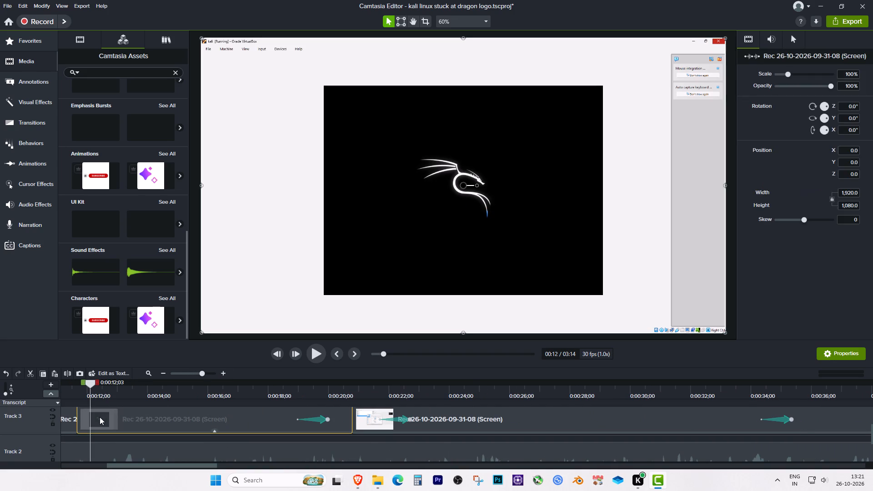
key(s)
Move all Track 3 clips following the 0:12.
double_click(166, 374)
click(166, 374)
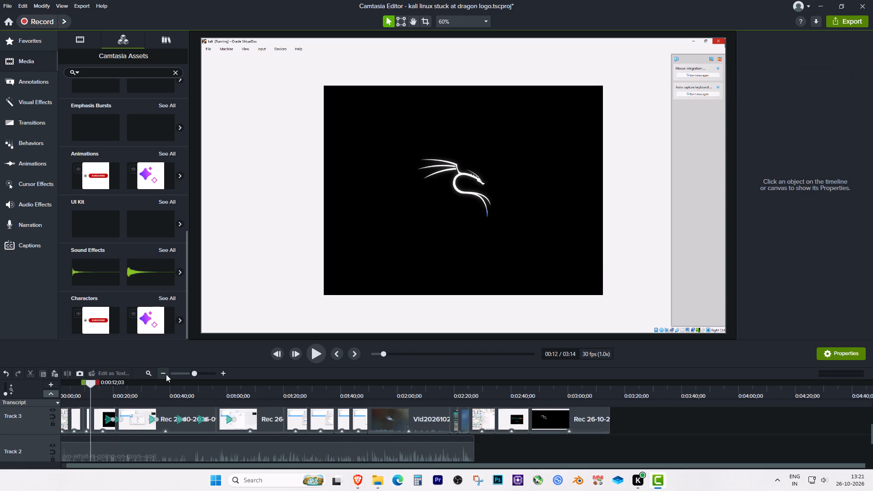
drag(653, 434, 125, 417)
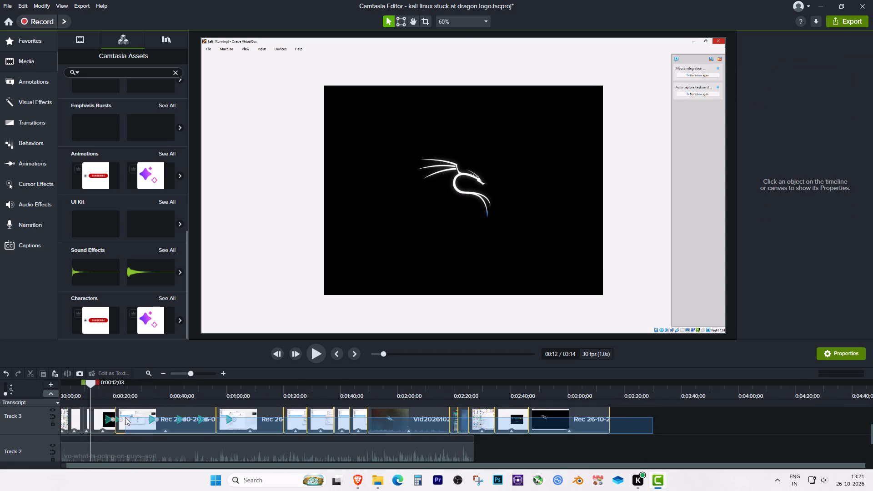
drag(125, 417, 104, 416)
drag(189, 411, 202, 413)
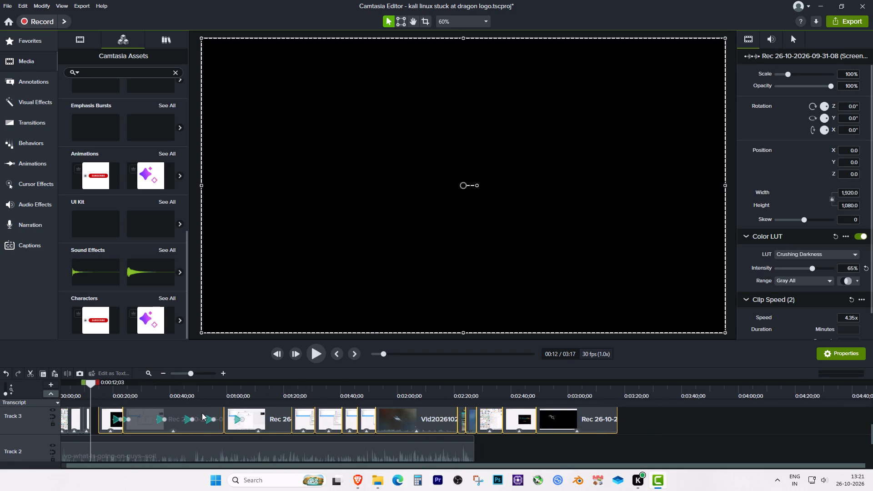
drag(202, 413, 216, 414)
Add Clip Speed to the short dragon-logo piece starting at 0:11;20 and stretch it to 7 seconds 3 frames, 0.06x speed.
double_click(223, 379)
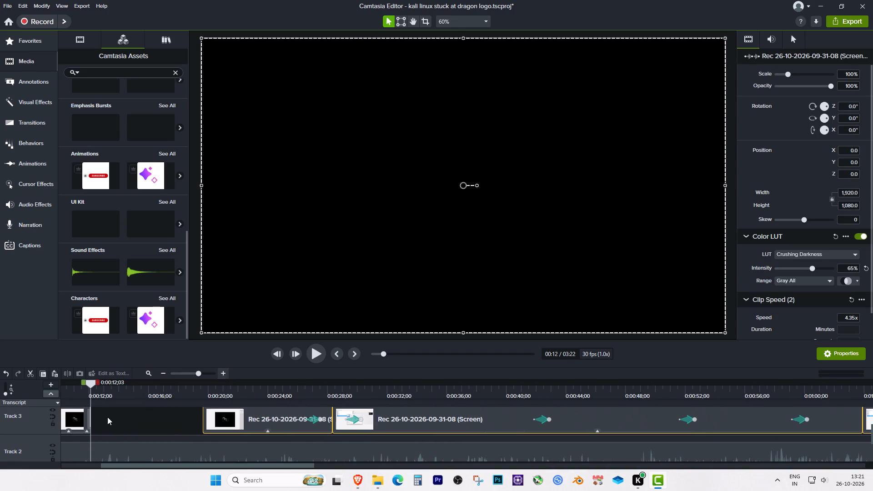
click(223, 372)
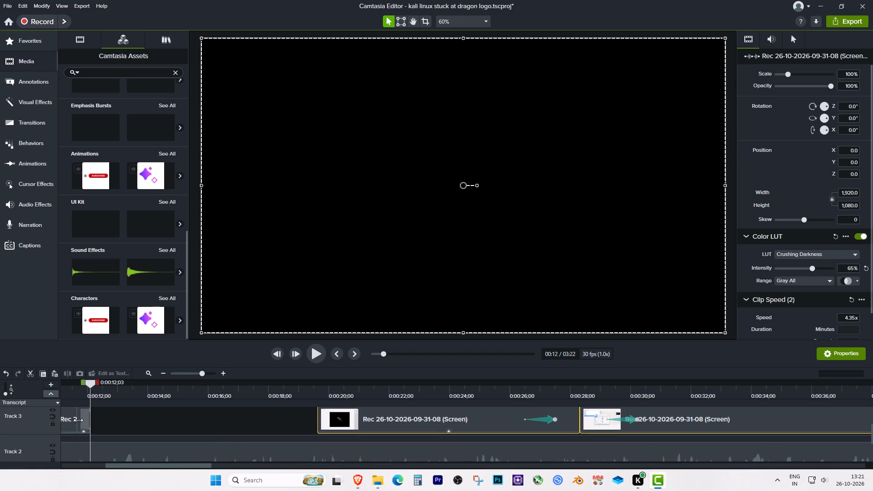
click(86, 416)
right_click(86, 416)
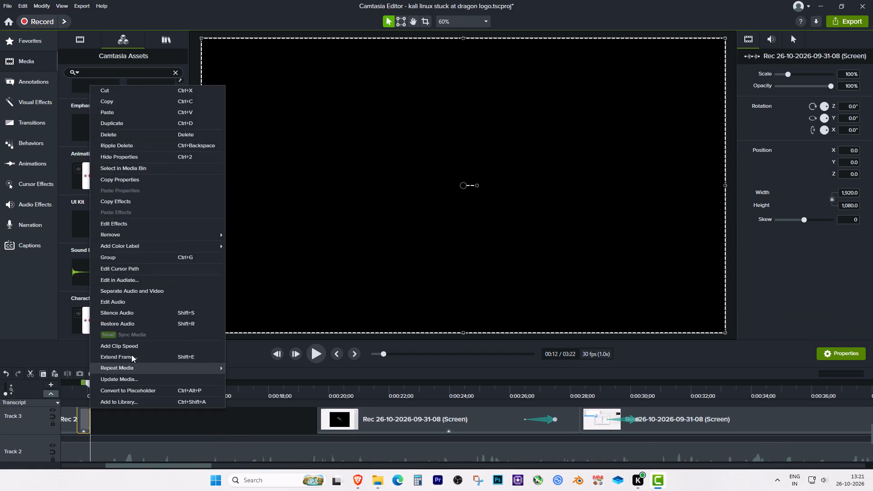
click(134, 348)
drag(87, 428, 139, 425)
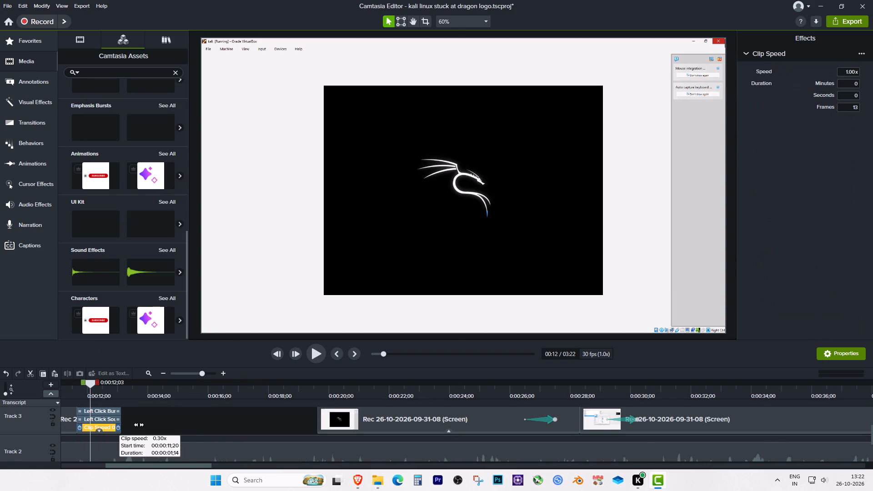
drag(139, 425, 289, 420)
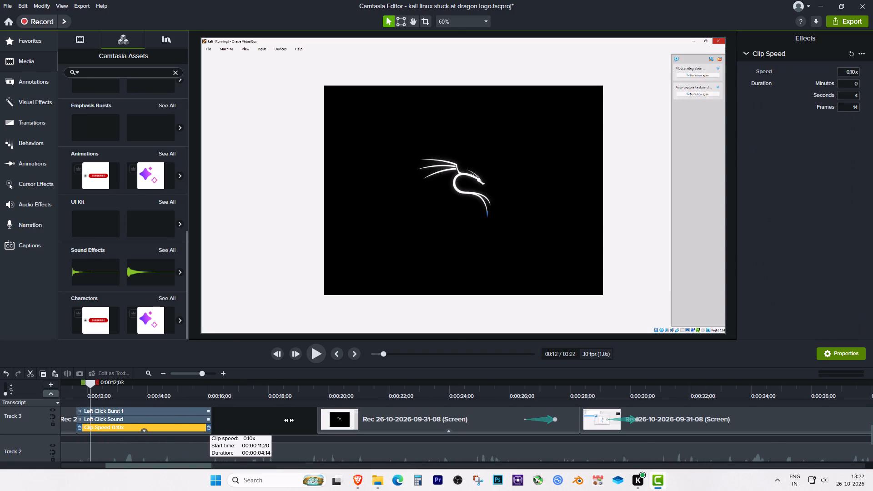
drag(289, 420, 296, 420)
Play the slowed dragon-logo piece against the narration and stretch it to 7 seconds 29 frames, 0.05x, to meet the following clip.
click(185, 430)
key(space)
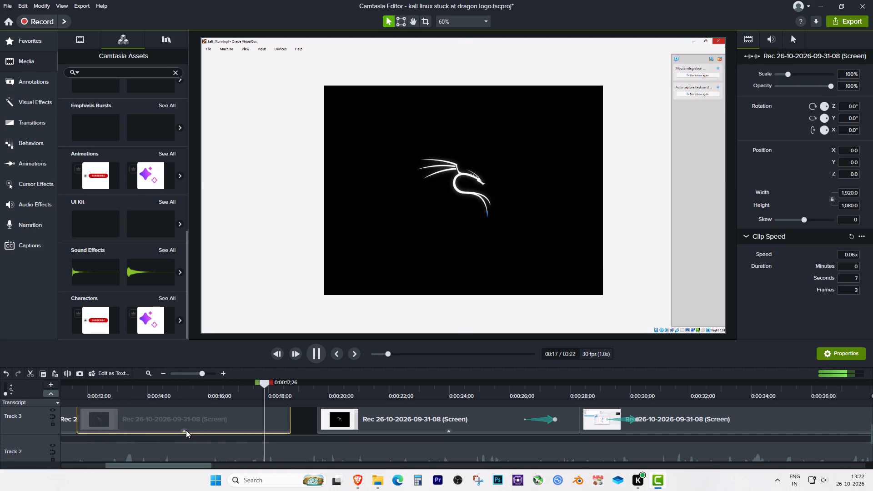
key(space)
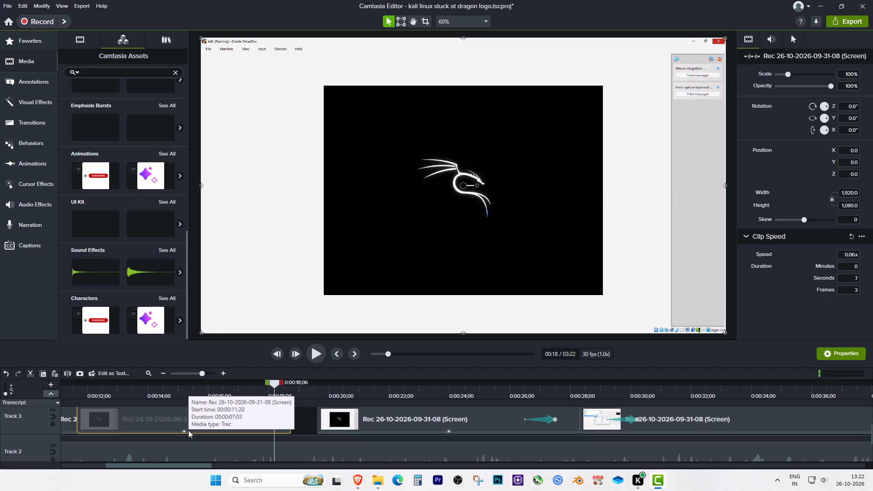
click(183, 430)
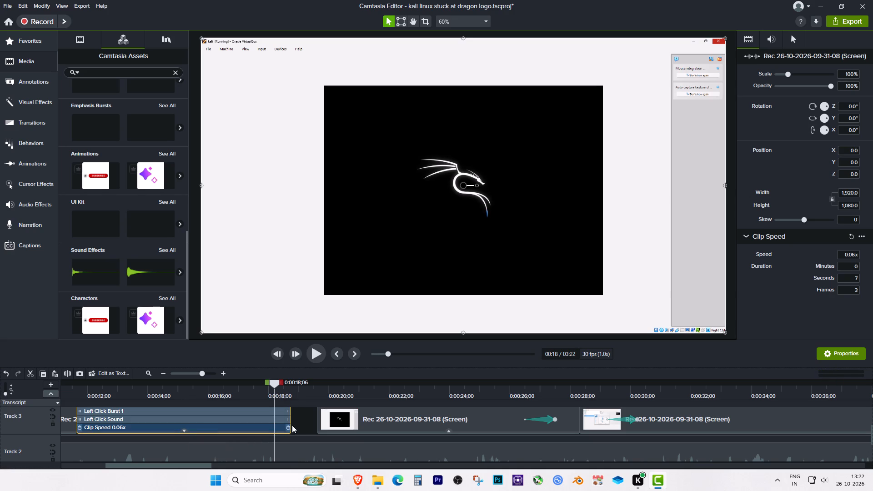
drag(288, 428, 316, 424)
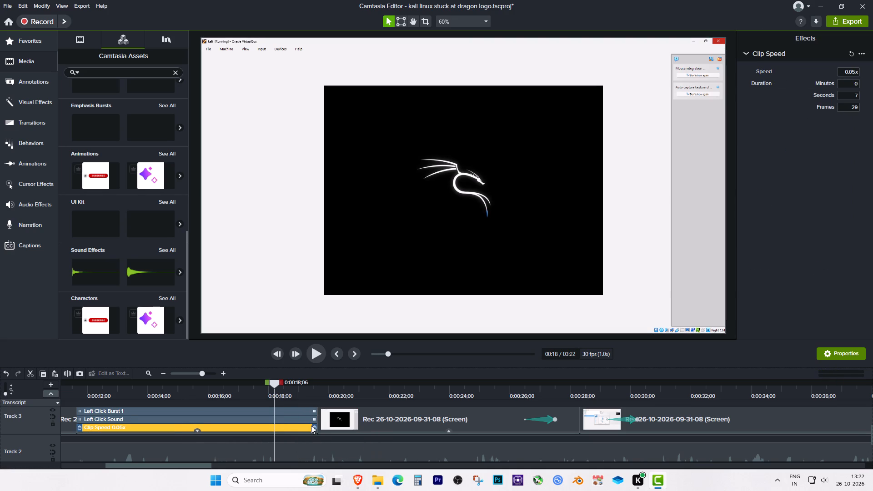
Check playback to about 0:32 and move the clips following the slowed piece, including the last dragon-logo piece, about 28 seconds later on Track 3.
key(space)
click(198, 431)
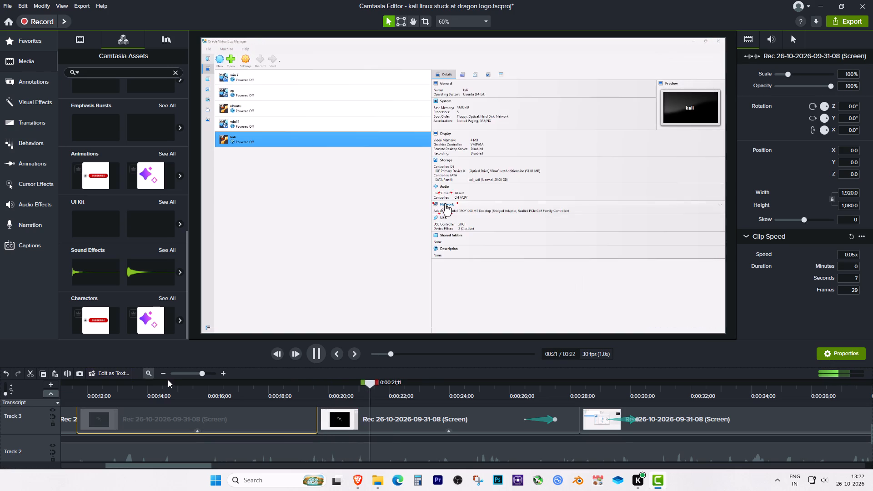
click(165, 378)
click(165, 378)
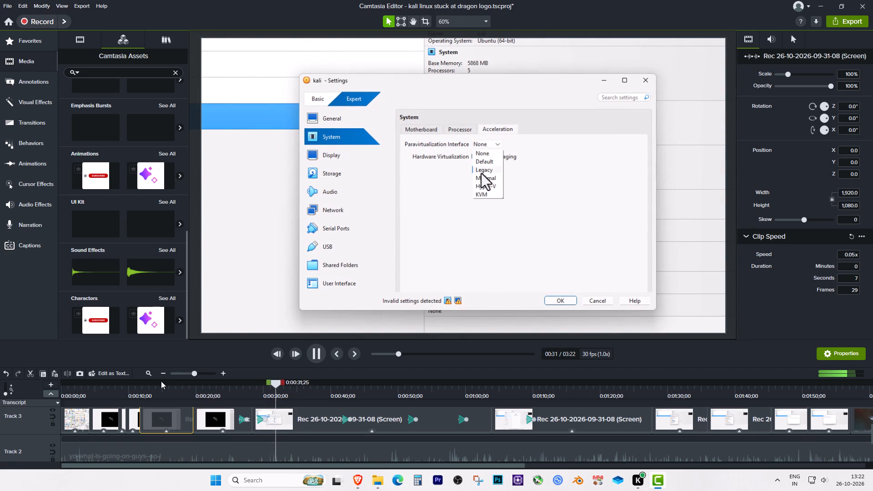
key(space)
click(165, 371)
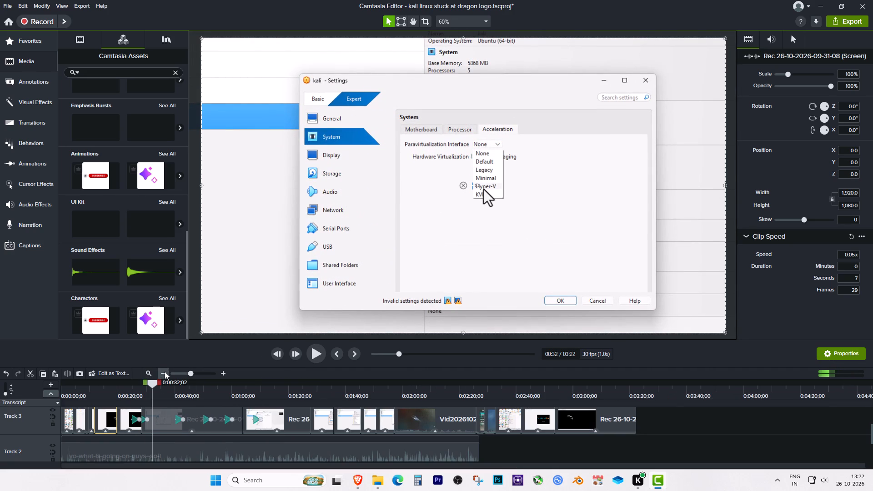
drag(683, 423, 176, 421)
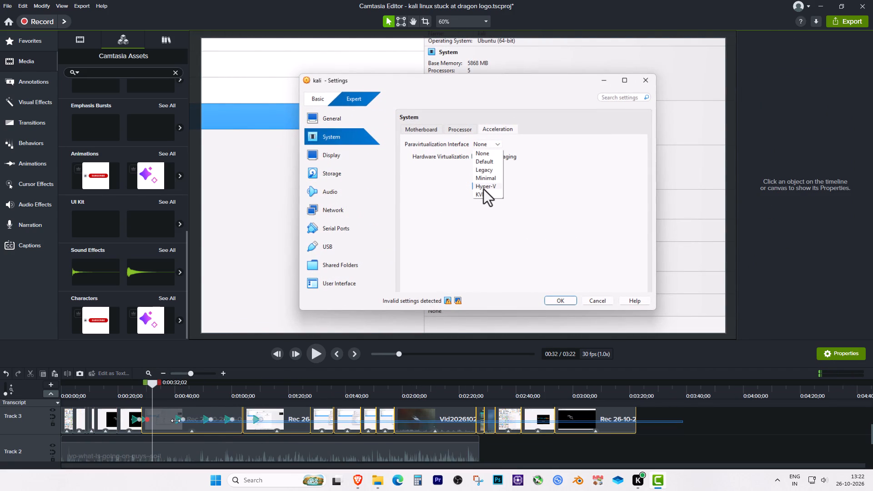
drag(203, 427, 284, 428)
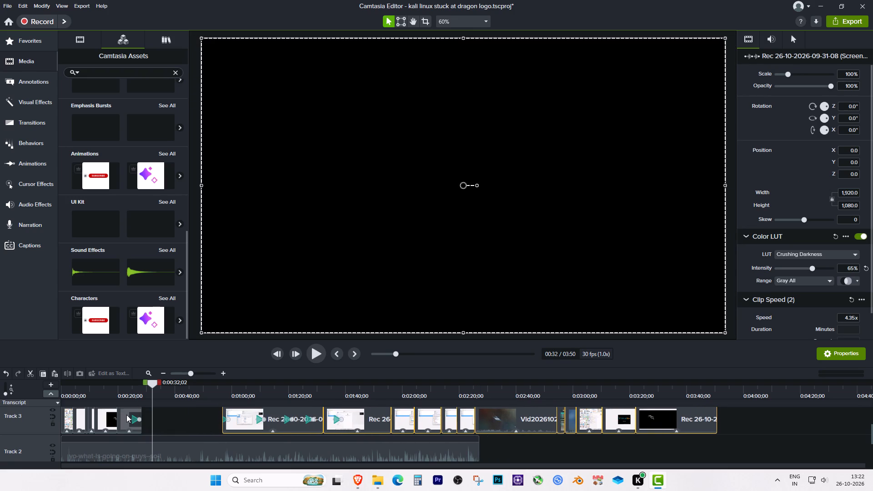
click(126, 414)
drag(146, 392, 127, 393)
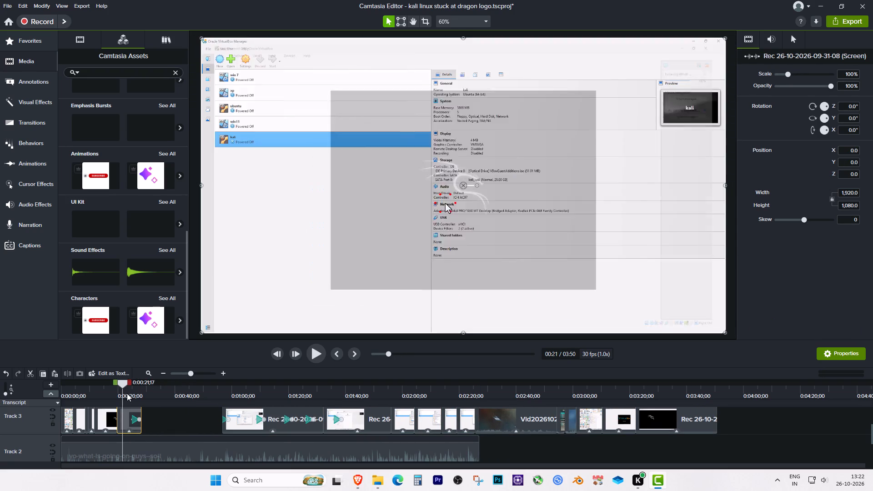
drag(127, 393, 107, 396)
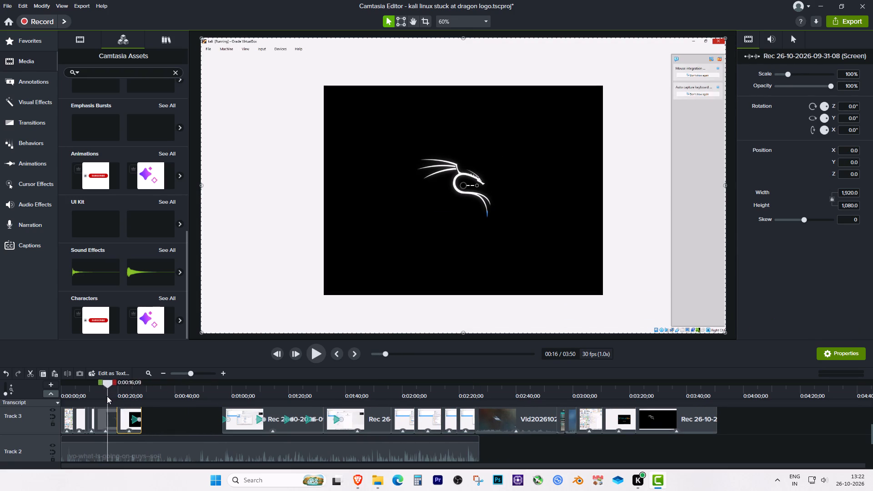
drag(107, 396, 106, 400)
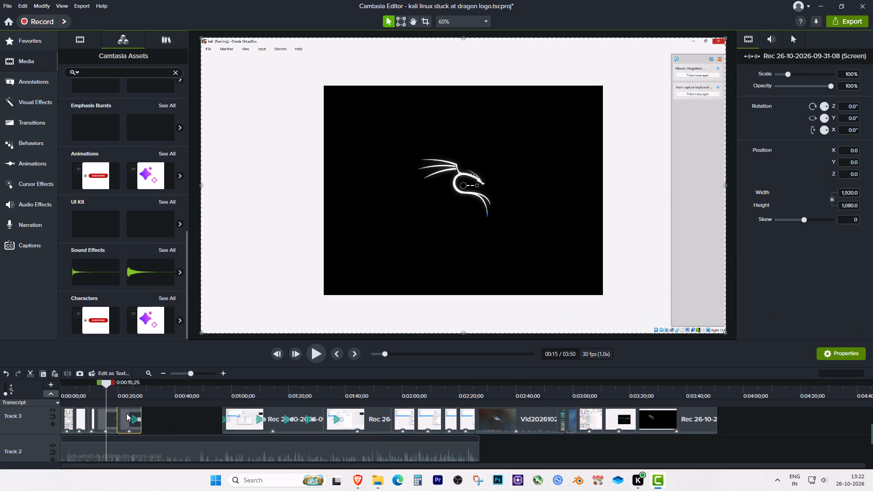
drag(126, 413, 212, 417)
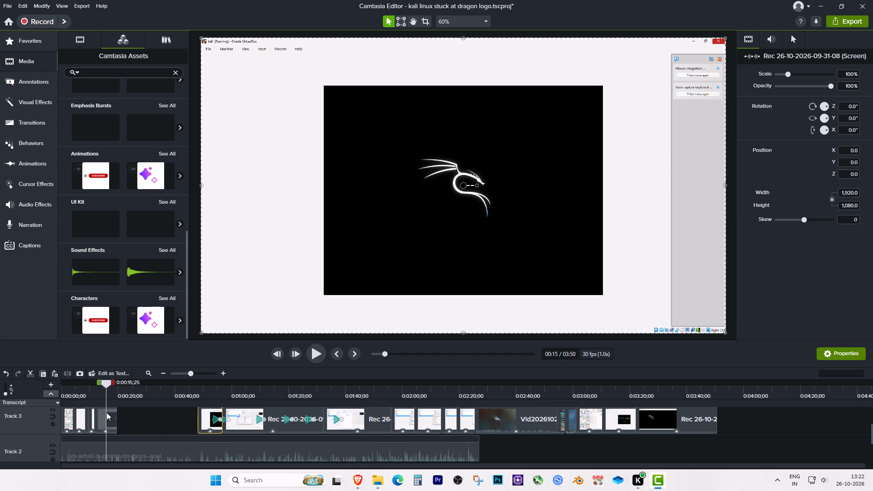
Stretch the slowed dragon-logo piece's Clip Speed to 20 seconds 18 frames, 0.02x.
click(106, 412)
click(106, 433)
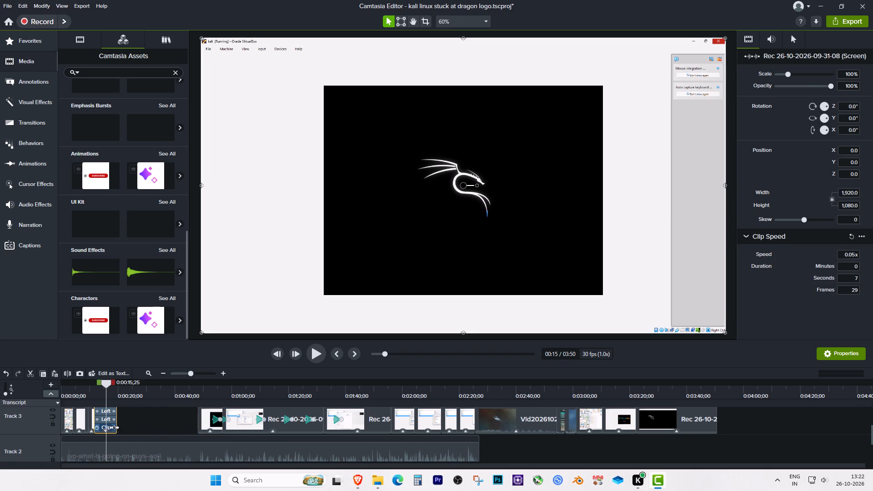
drag(114, 427, 152, 431)
click(120, 431)
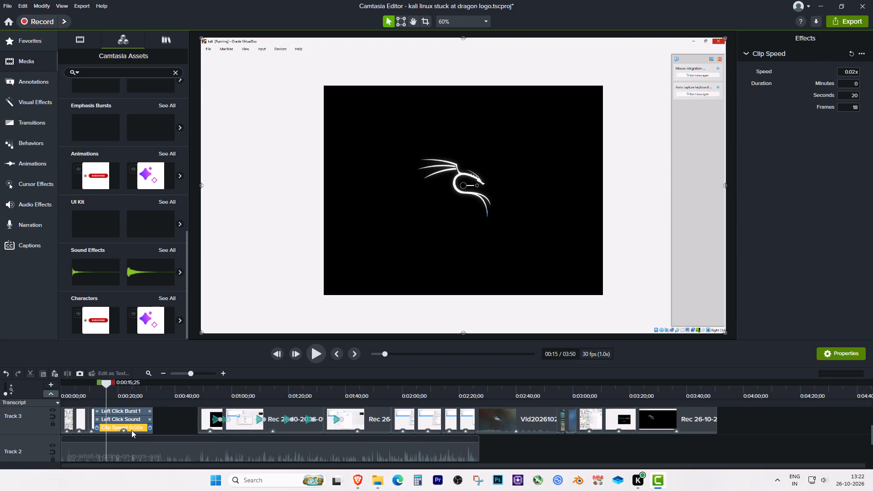
Play the lengthened dragon-logo section, close the gap by moving the later Track 3 clips back against it, and check the join at about 0:32.
key(space)
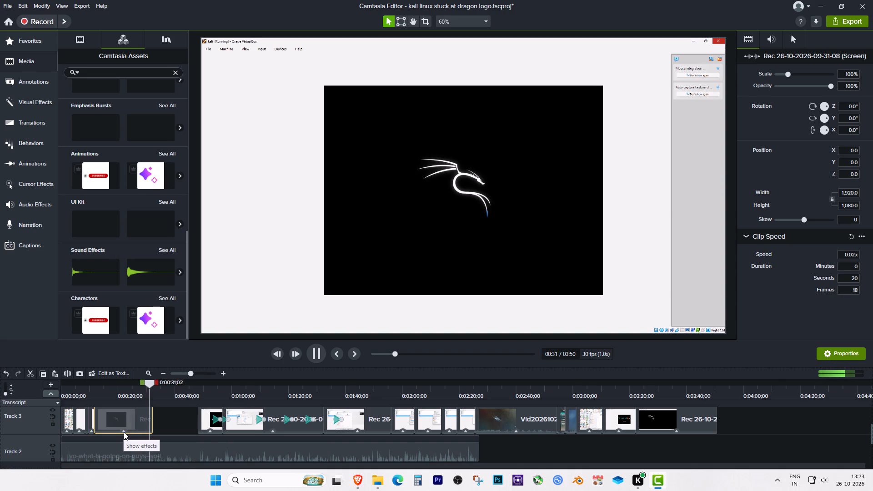
key(space)
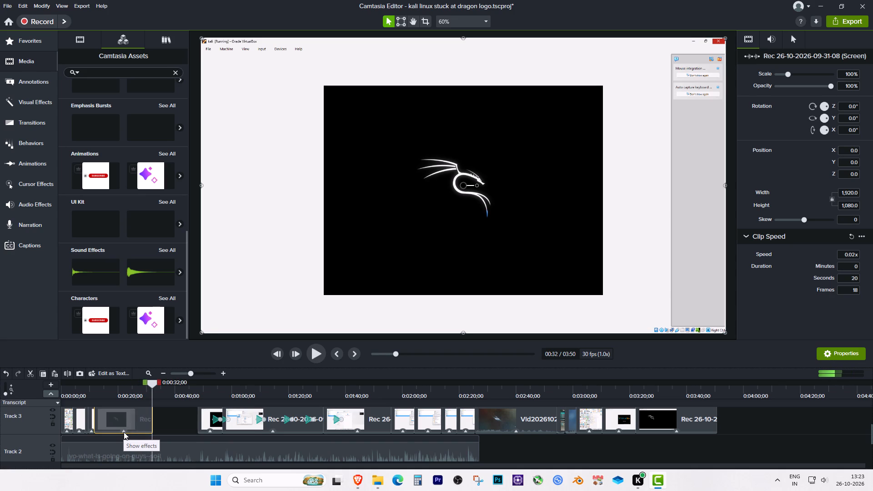
click(163, 369)
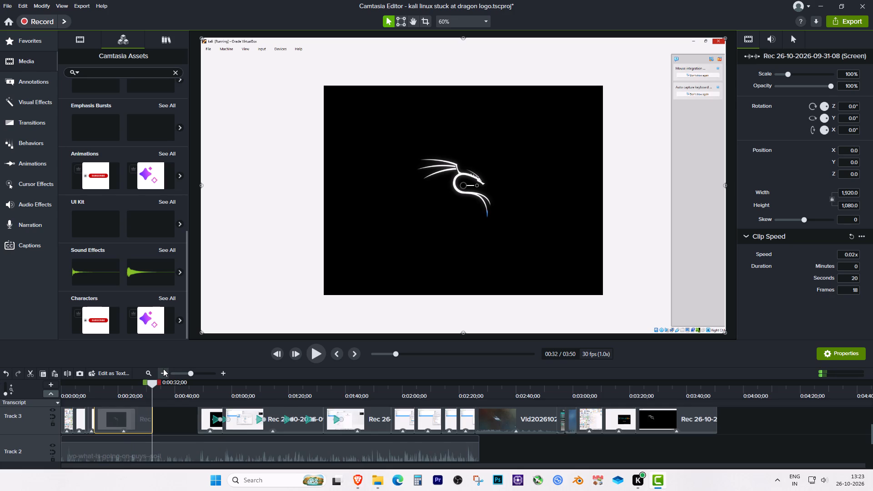
drag(407, 430, 127, 414)
drag(199, 422, 164, 425)
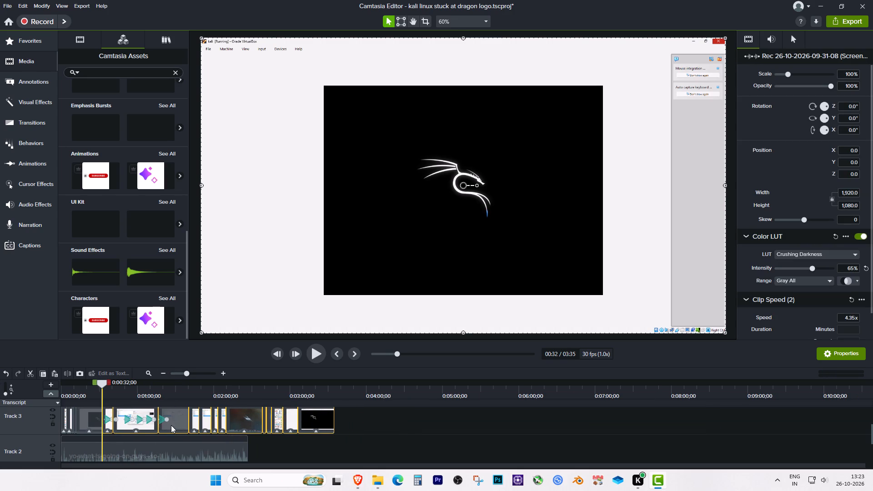
key(space)
click(379, 437)
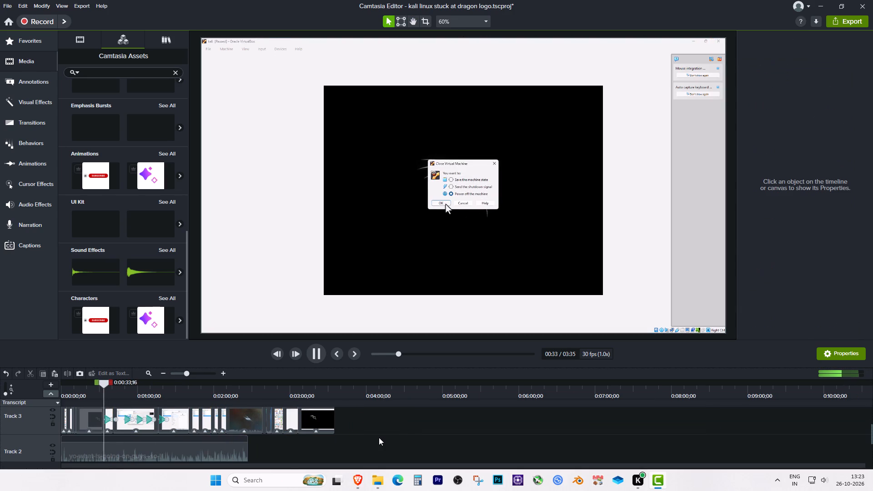
key(space)
click(163, 375)
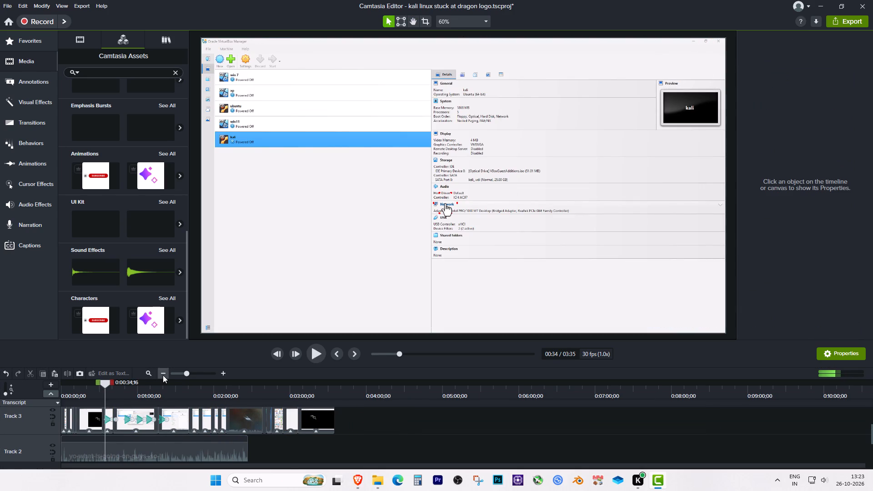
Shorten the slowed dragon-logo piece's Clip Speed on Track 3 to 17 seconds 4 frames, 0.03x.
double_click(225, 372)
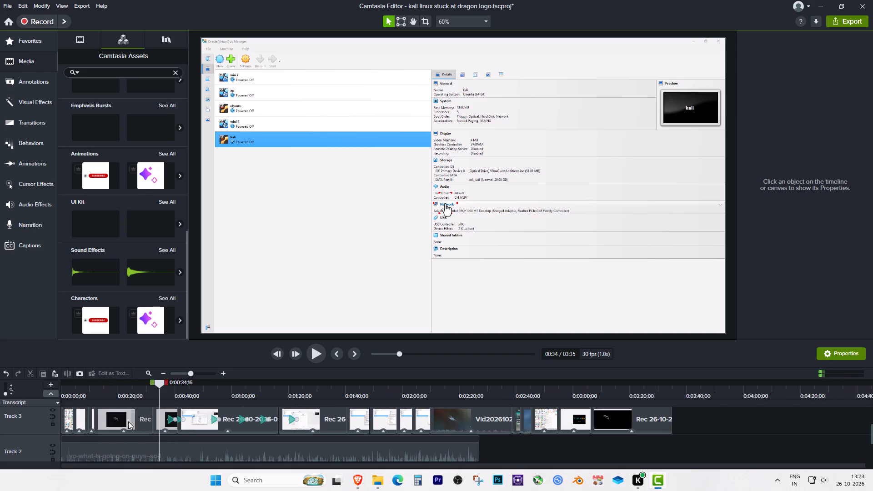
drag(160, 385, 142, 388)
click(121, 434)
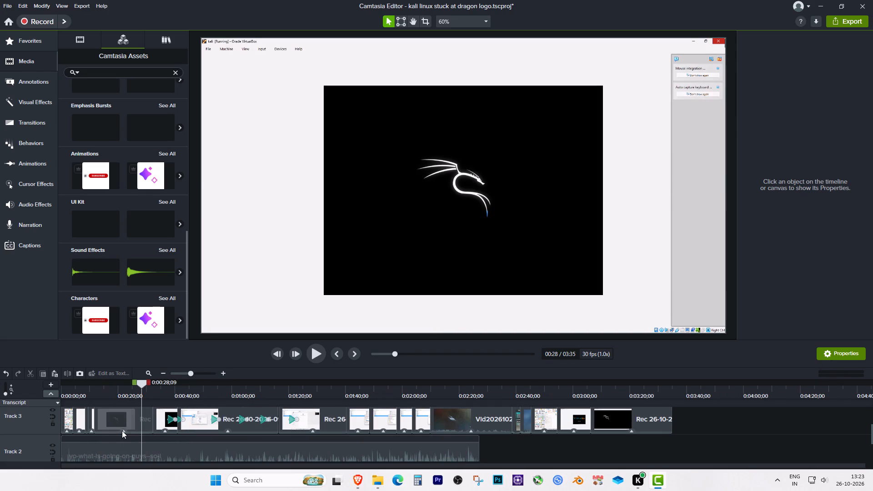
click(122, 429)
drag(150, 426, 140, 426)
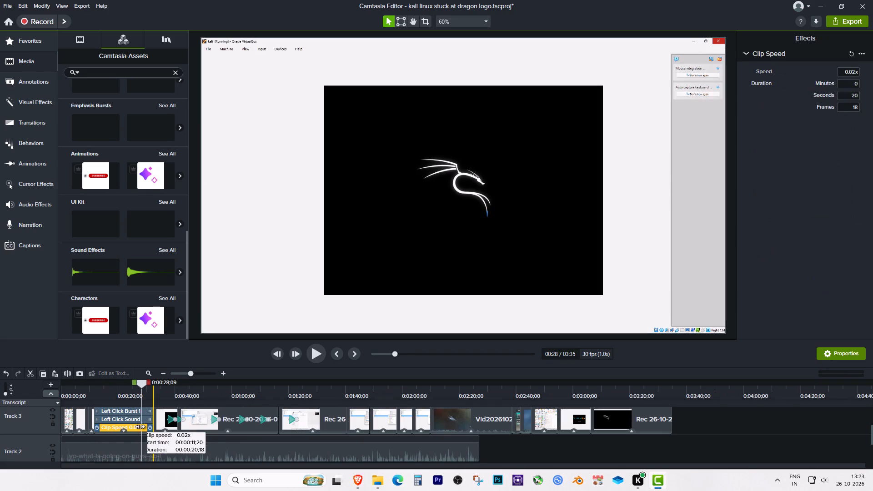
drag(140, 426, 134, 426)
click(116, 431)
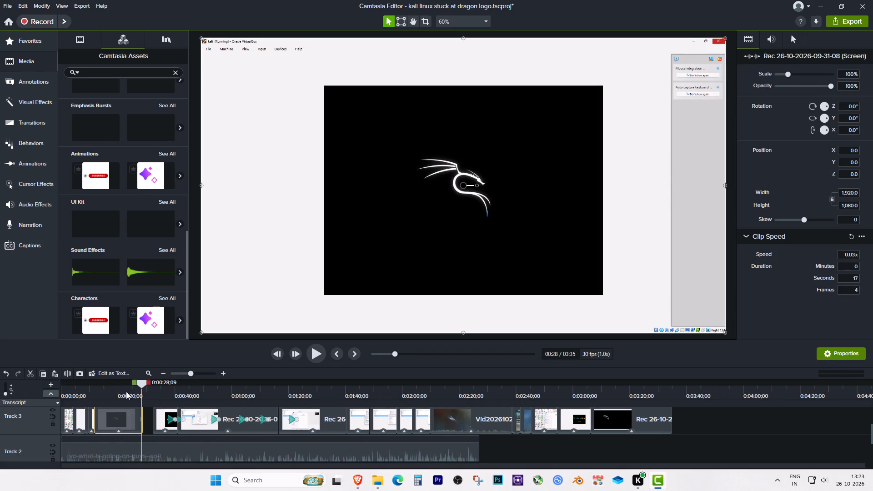
Play the end of the slowed dragon-logo piece against the narration and shorten its Clip Speed to 15 seconds 6 frames, 0.03x.
click(126, 391)
key(space)
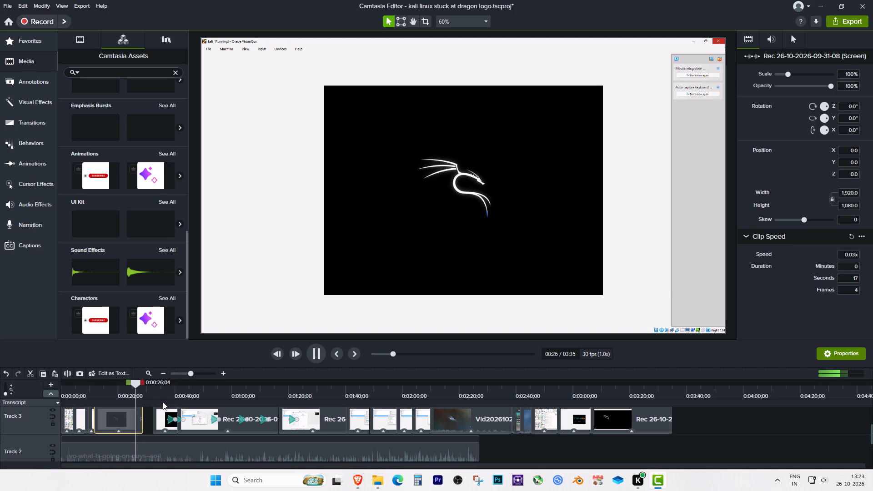
key(space)
click(118, 431)
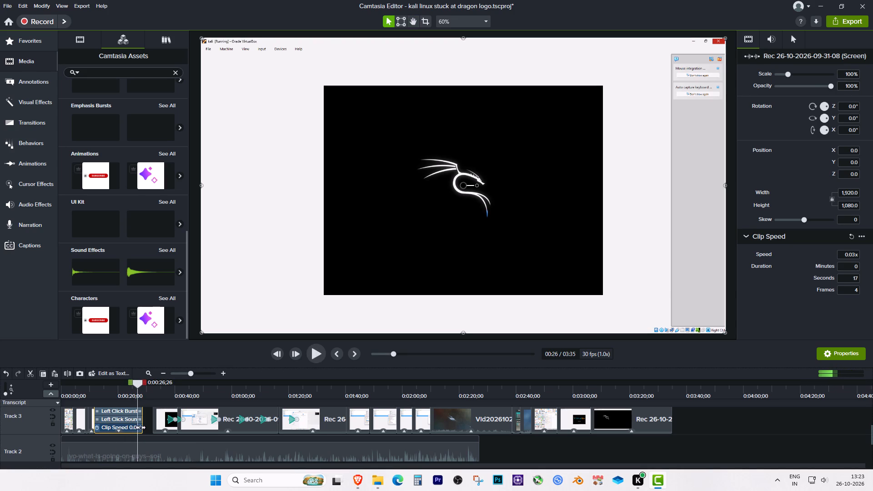
drag(140, 427, 134, 428)
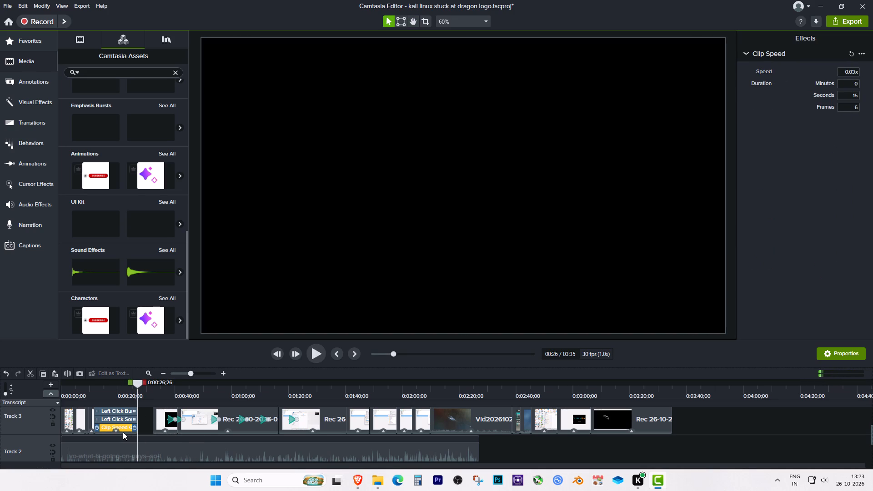
click(115, 432)
Move all Track 3 clips following the slowed dragon-logo piece back against it and play from the join to about 0:53.
drag(706, 417, 246, 424)
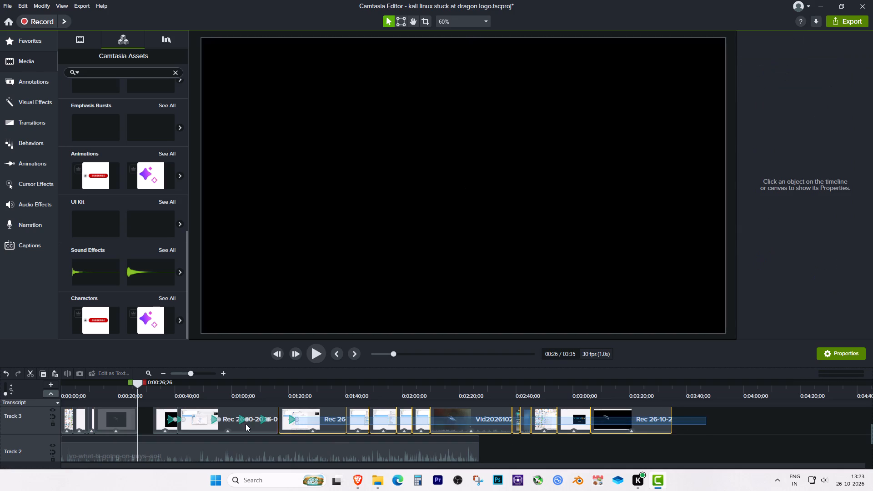
drag(246, 424, 162, 421)
drag(316, 426, 273, 426)
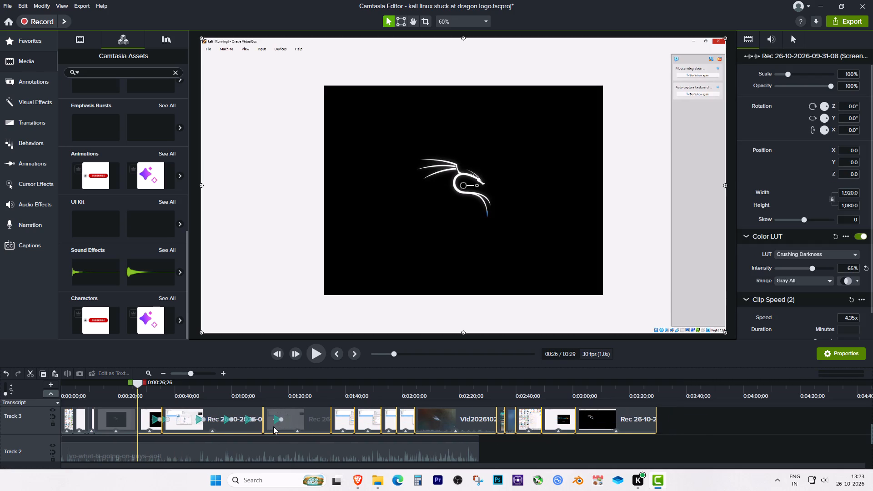
drag(273, 426, 271, 426)
key(space)
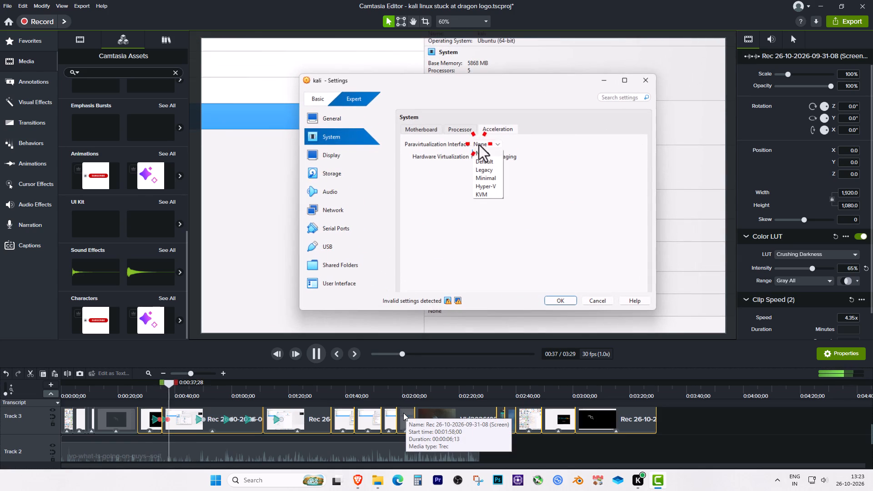
click(696, 422)
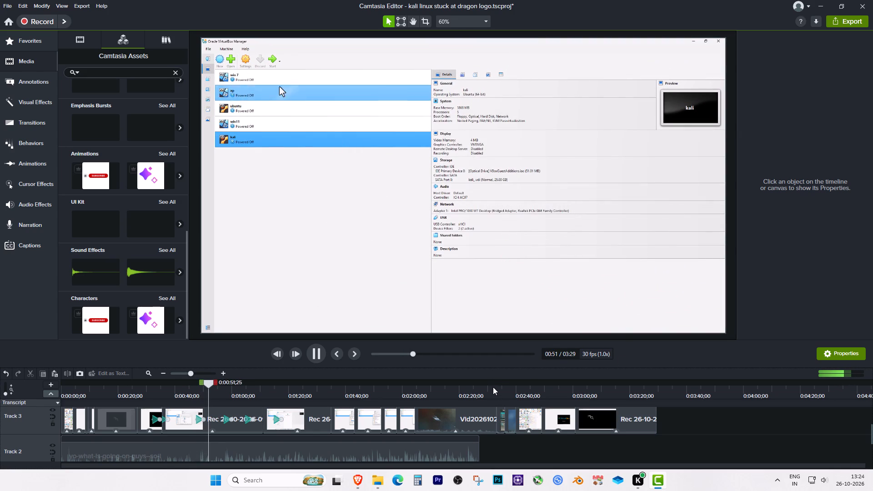
key(space)
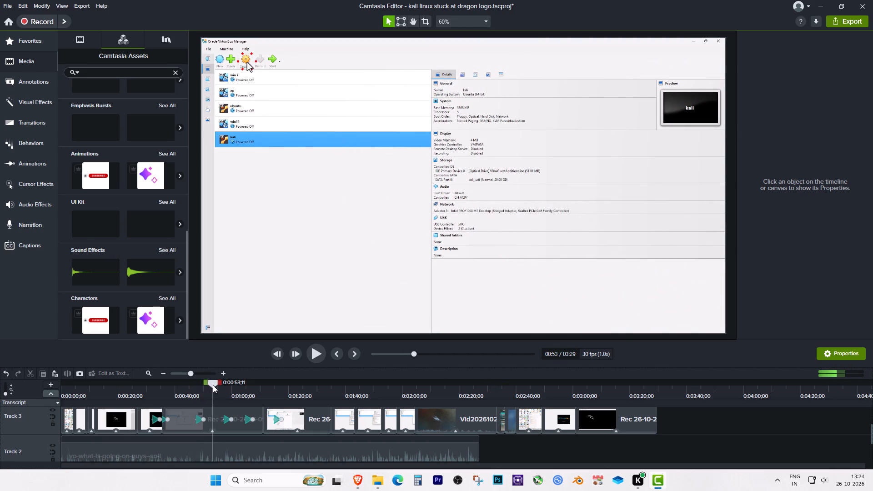
Split the VirtualBox settings clip on Track 3 at 0:38;14 and 0:39;27 to isolate the open Paravirtualization Interface list.
drag(213, 385, 163, 395)
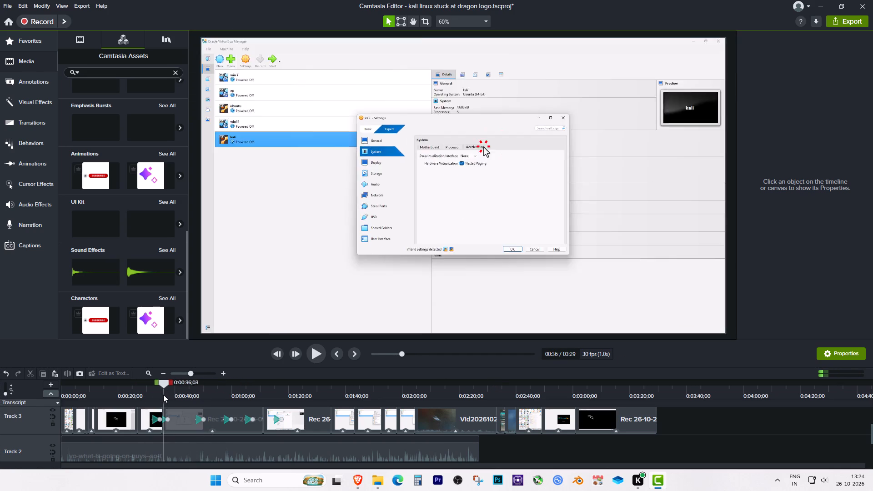
drag(163, 395, 170, 394)
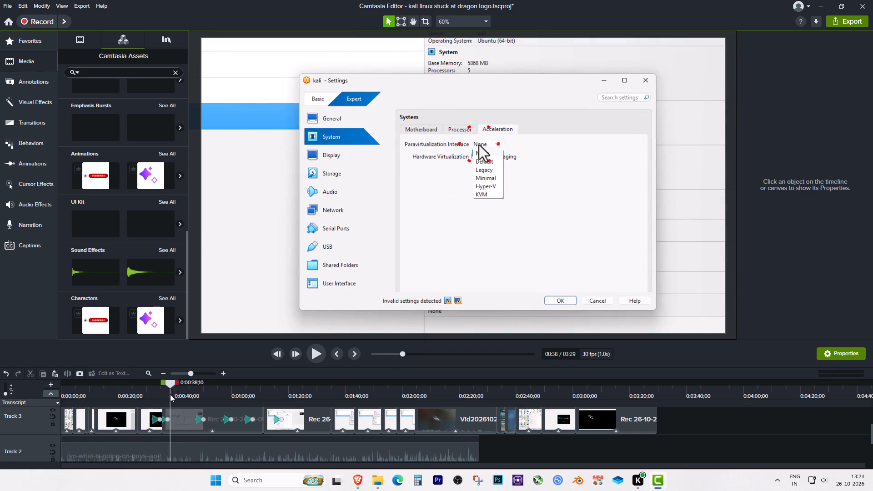
drag(170, 394, 169, 394)
click(175, 417)
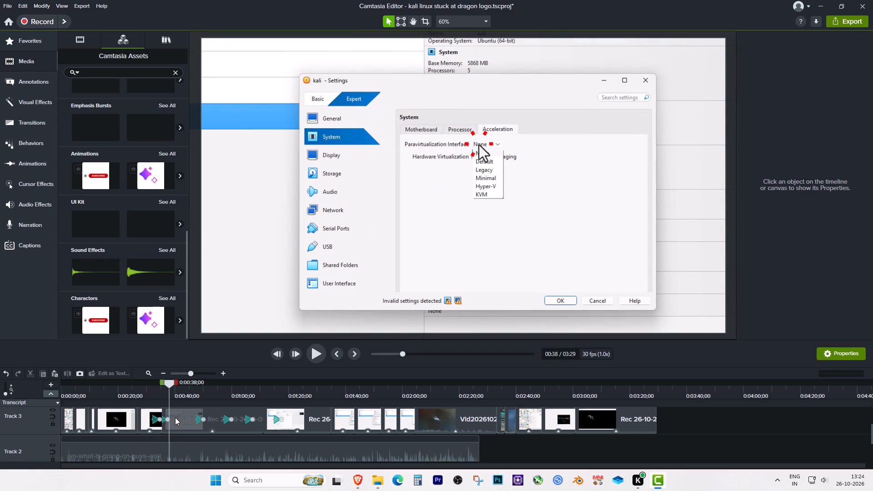
click(171, 383)
key(ctrl+z)
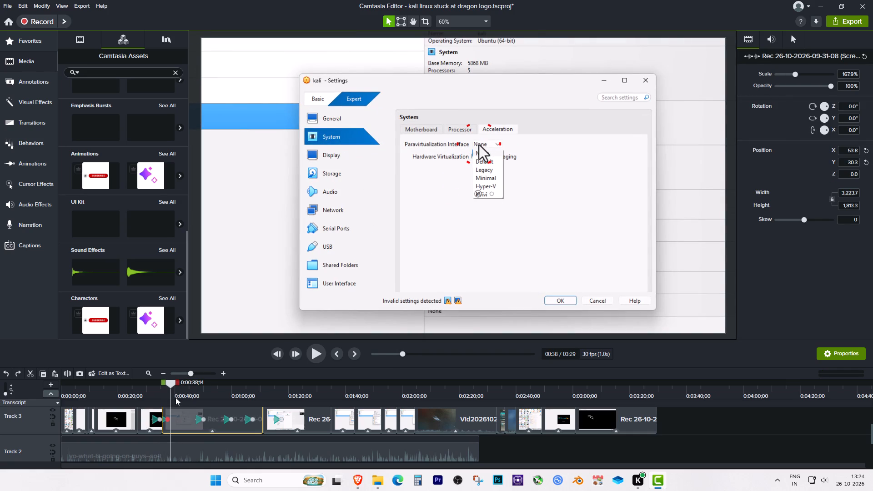
click(178, 418)
key(s)
drag(171, 385, 175, 386)
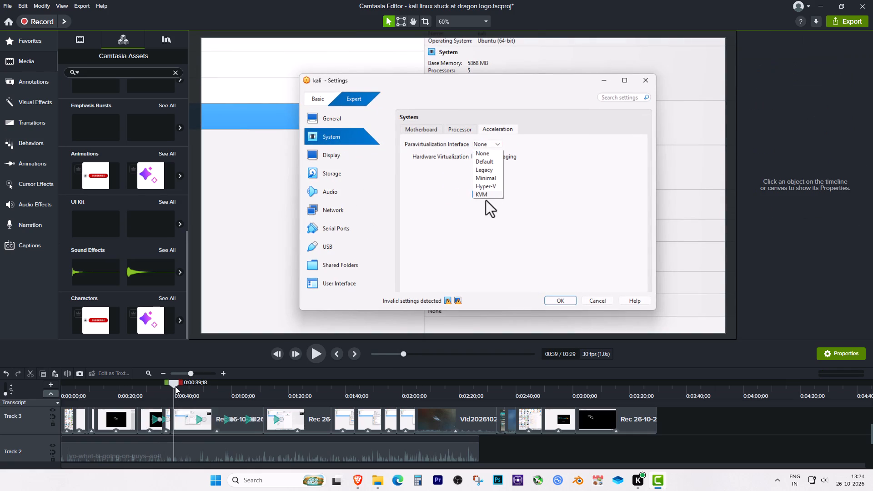
drag(175, 386, 176, 386)
click(183, 416)
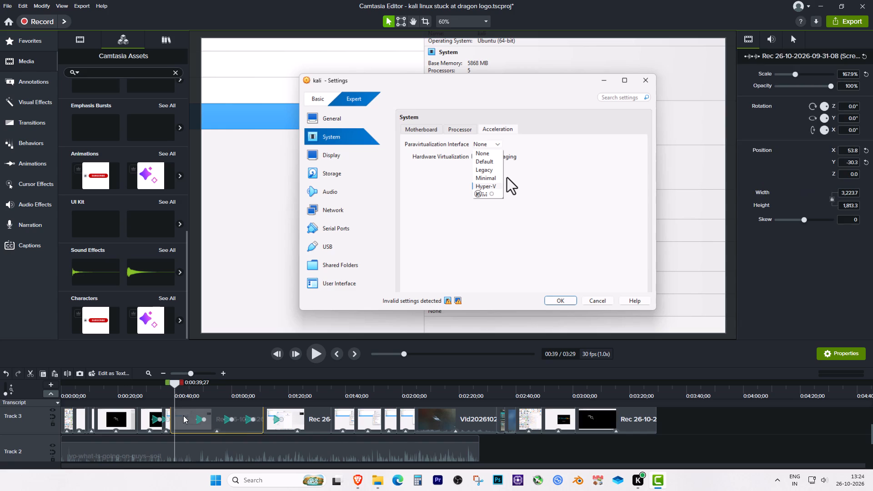
key(s)
Move all Track 3 clips after the isolated Paravirtualization list piece about 18 seconds later.
drag(690, 420, 208, 421)
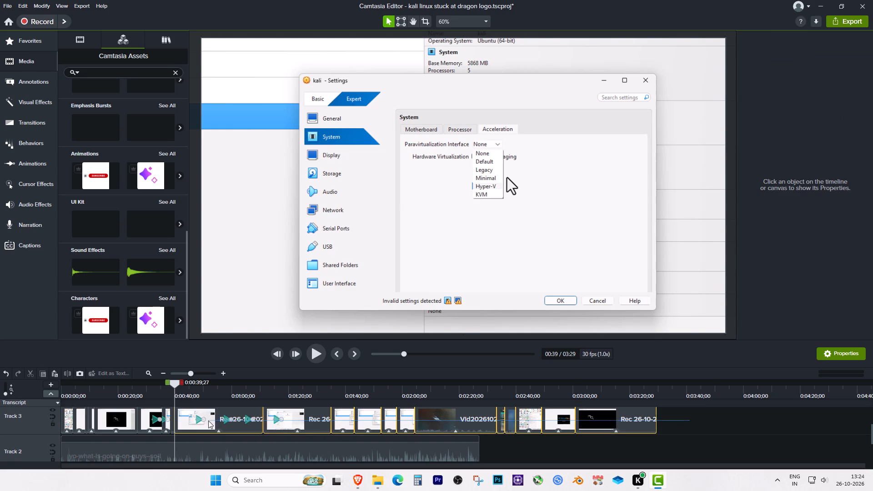
drag(295, 423, 346, 424)
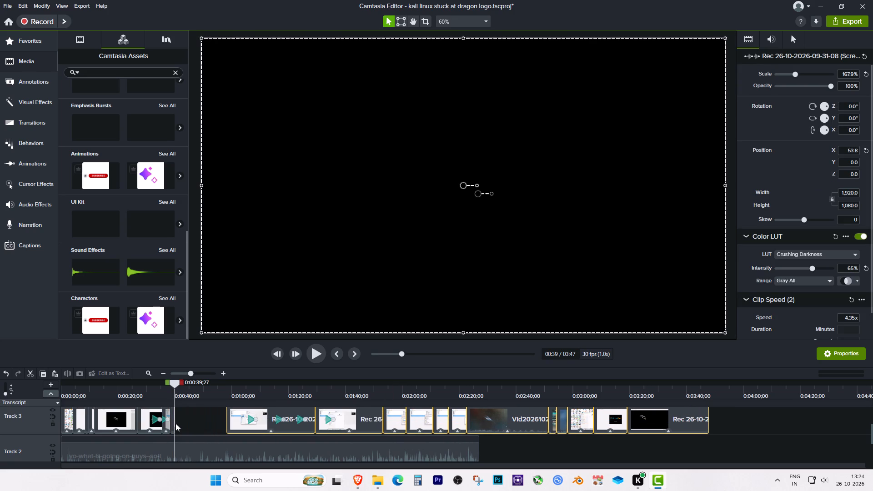
Add Clip Speed to the isolated Paravirtualization list piece and stretch it to 12 seconds 19 frames, 0.11x.
double_click(222, 372)
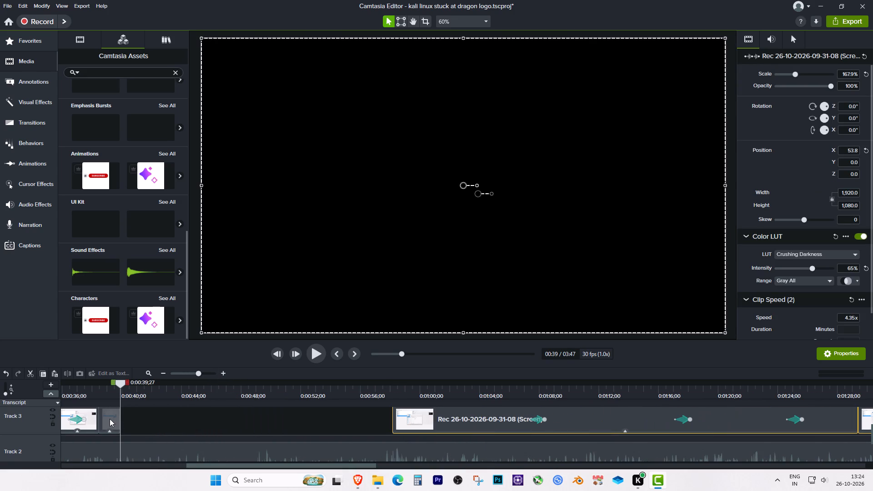
click(110, 419)
right_click(110, 419)
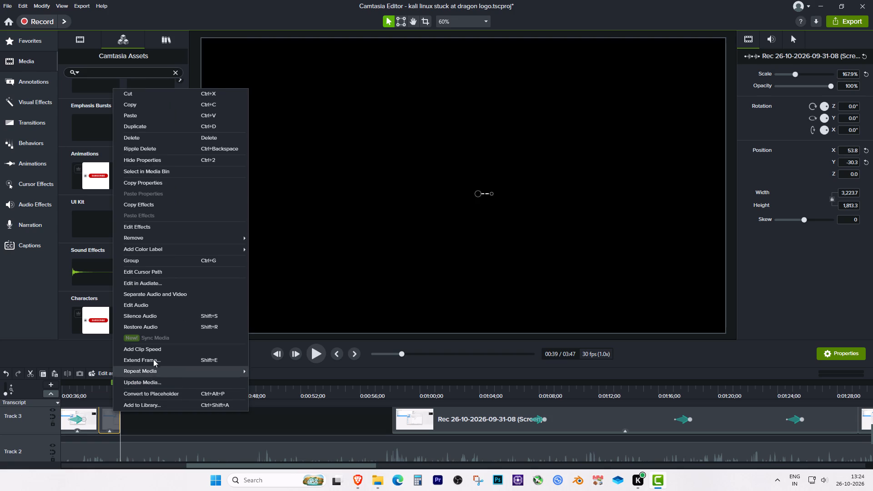
click(159, 351)
drag(117, 427, 198, 426)
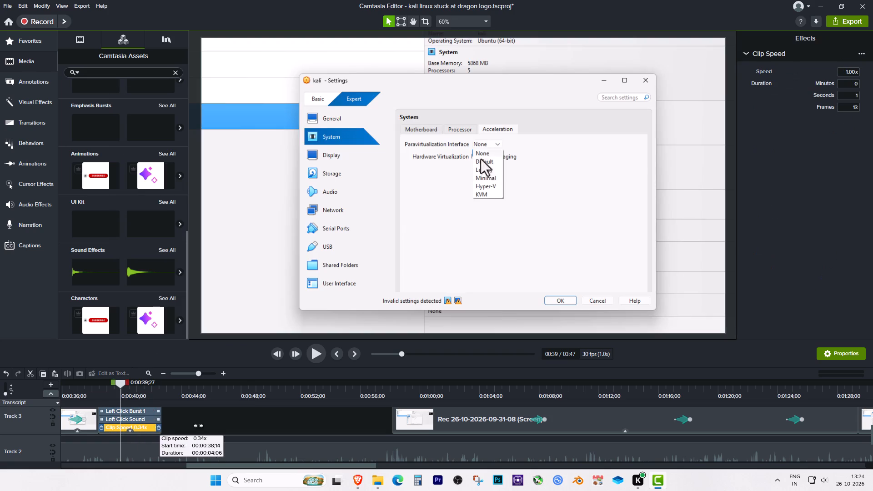
drag(198, 426, 291, 425)
Play the slowed Paravirtualization list piece against the narration and shorten its Clip Speed to 11 seconds 7 frames, 0.13x.
key(space)
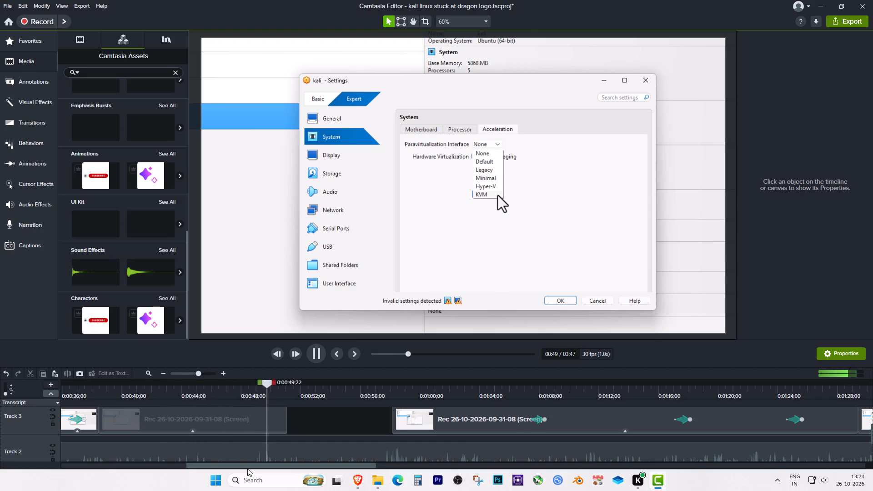
key(space)
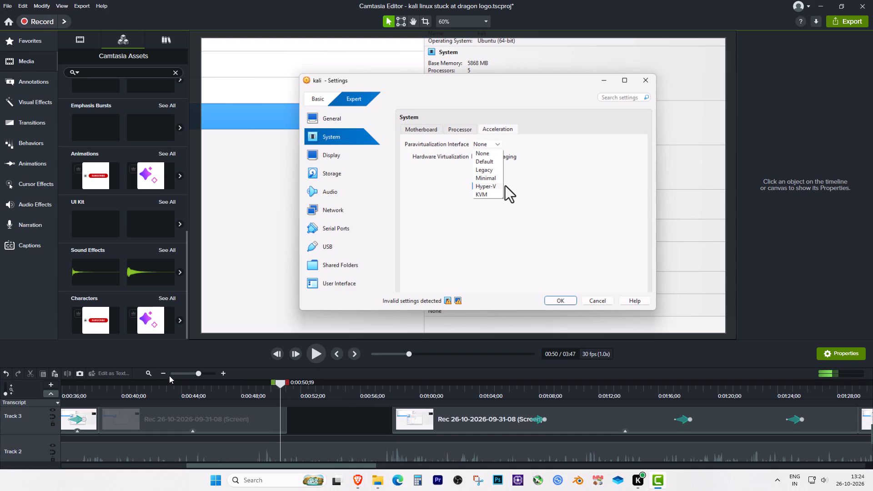
click(194, 431)
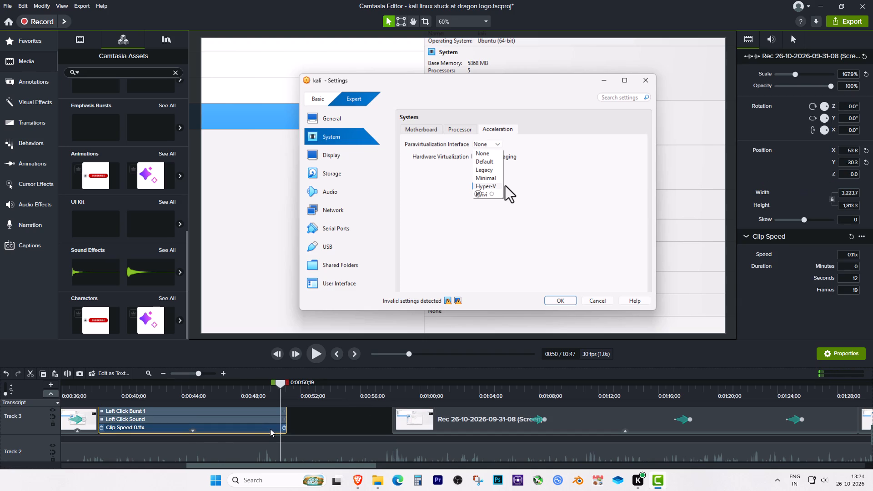
drag(285, 427, 261, 428)
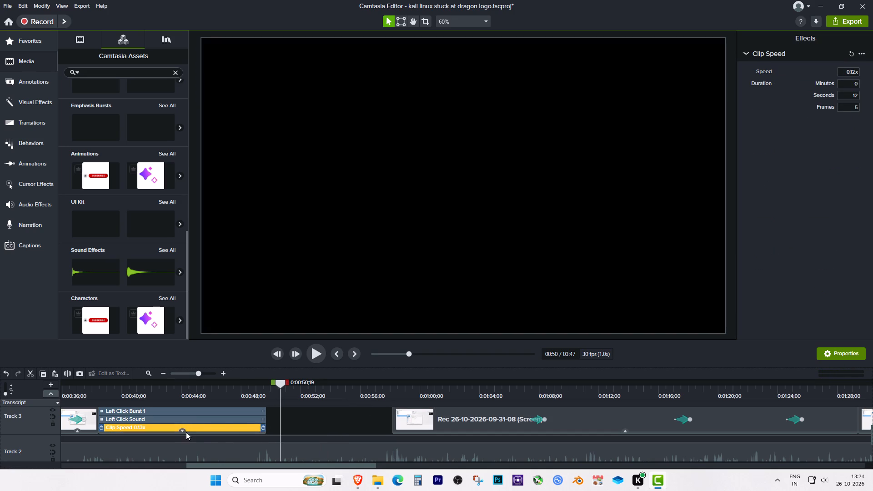
click(186, 432)
Close the gap after the slowed Paravirtualization list piece by moving all later Track 3 clips back against it.
click(162, 376)
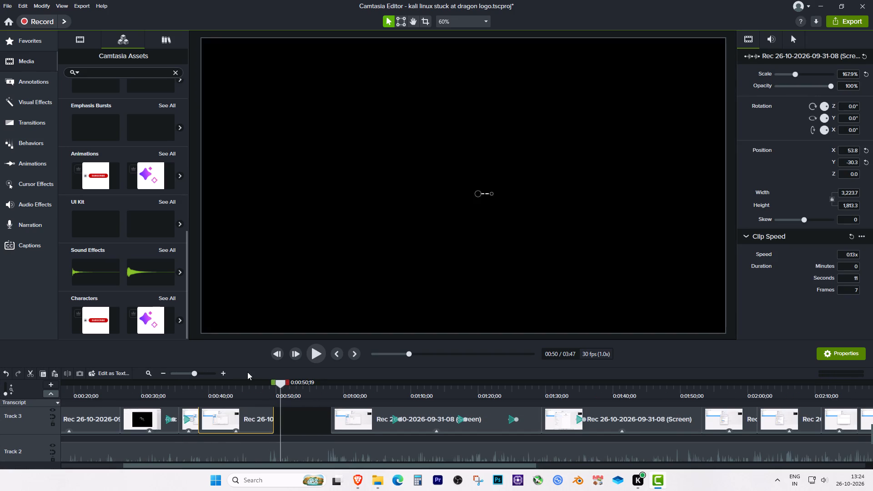
click(165, 372)
click(165, 372)
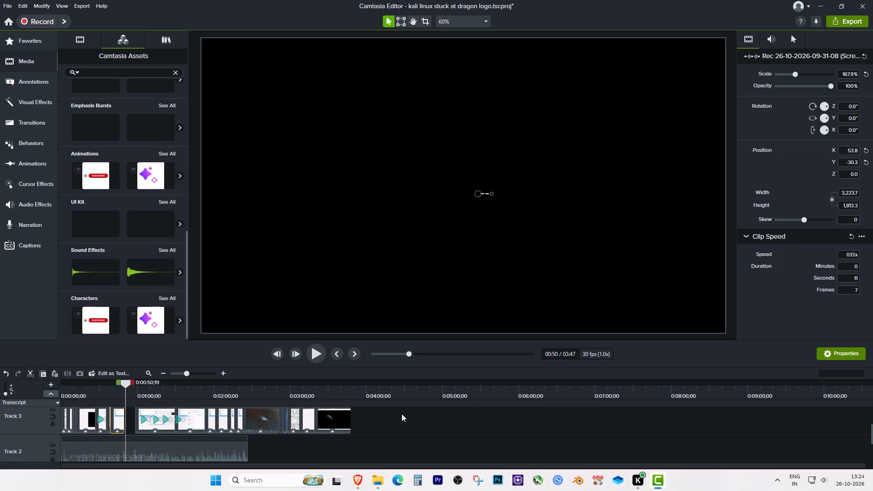
drag(400, 415, 163, 420)
drag(255, 422, 236, 423)
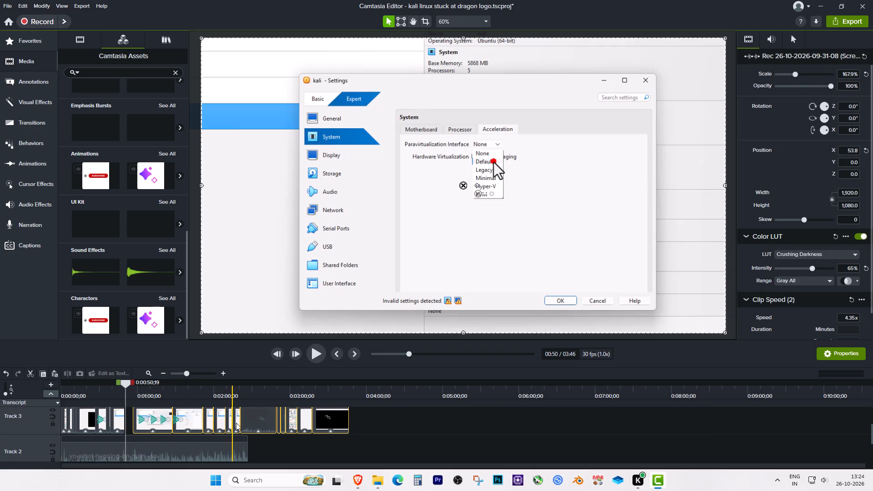
drag(236, 423, 230, 423)
Play from the new join at about 0:49 to about 1:07 to check the settings clips against the narration.
click(128, 383)
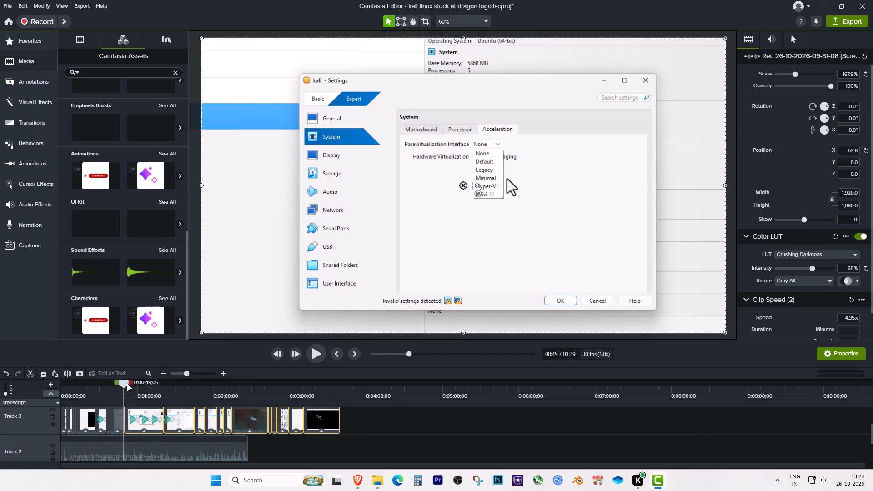
key(space)
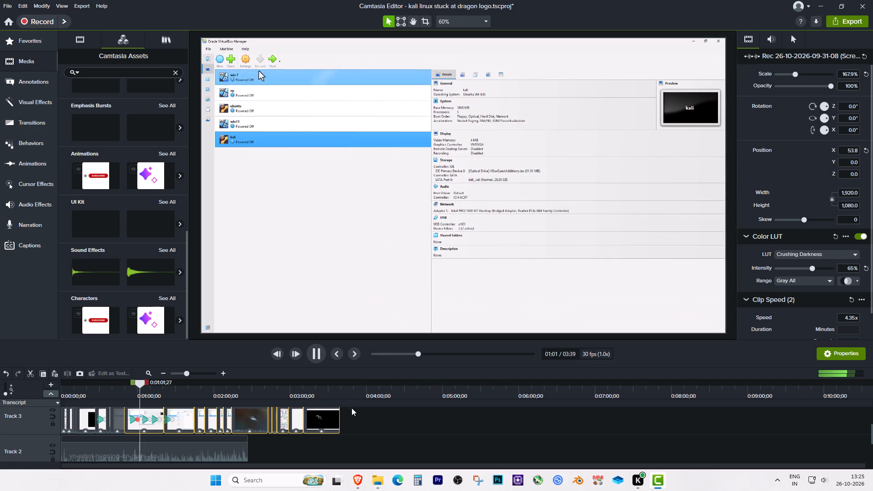
click(386, 436)
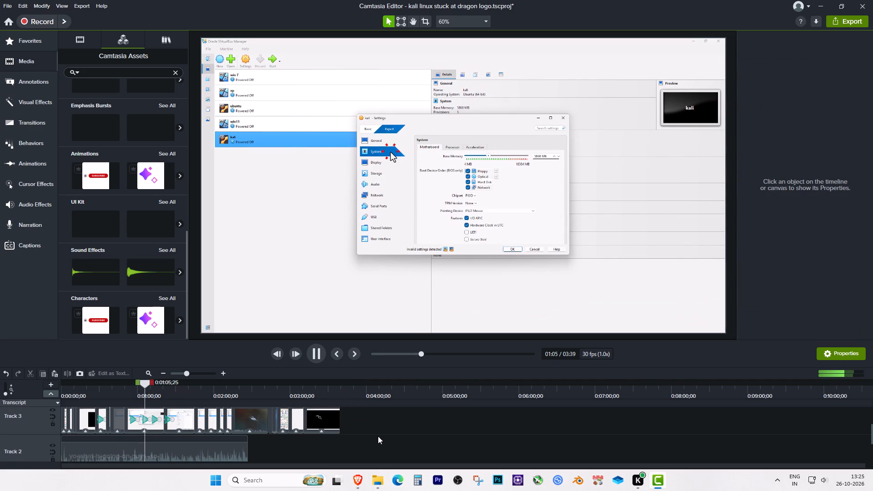
key(space)
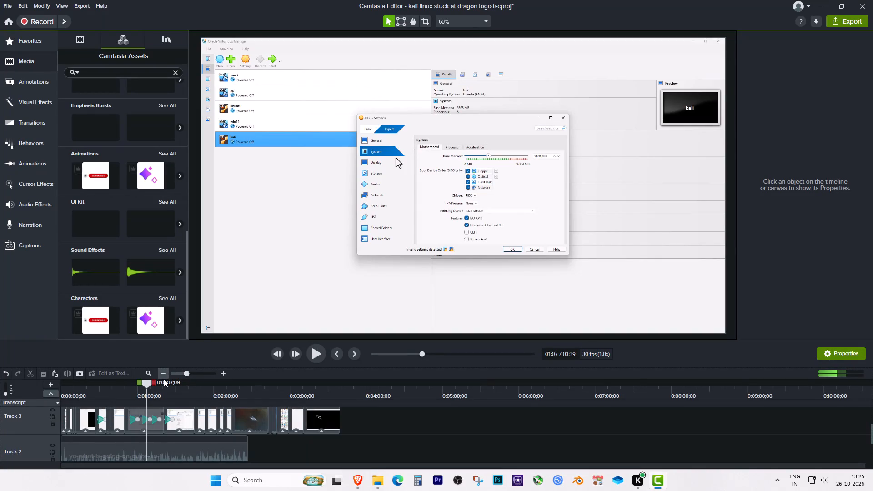
click(161, 371)
click(227, 371)
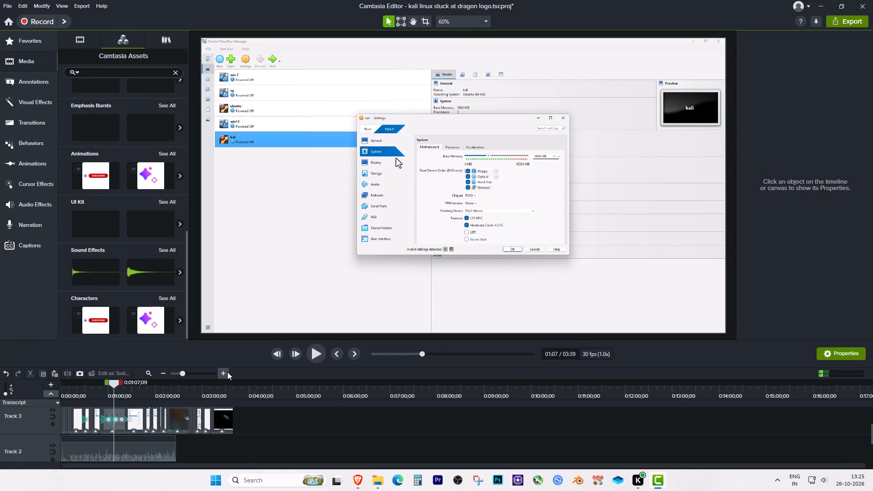
Play and scrub the Paravirtualization settings section from about 0:46 to 1:00 to check it against the narration.
click(227, 372)
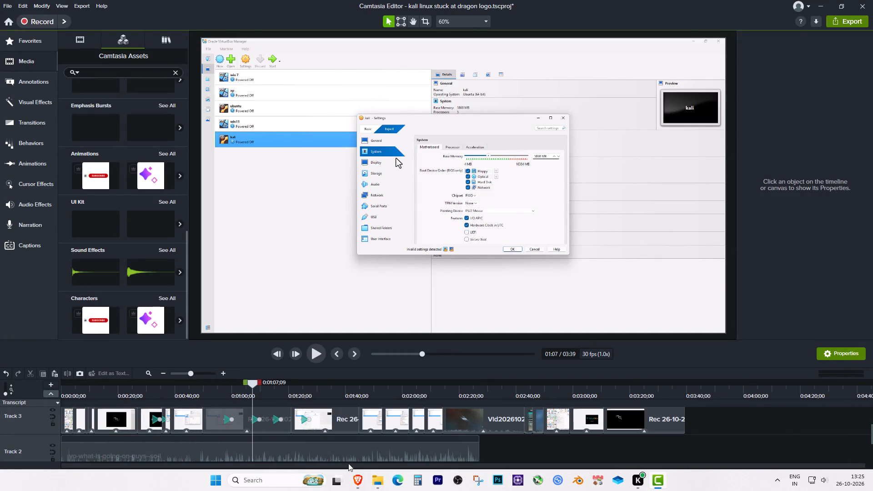
drag(251, 383, 192, 391)
key(space)
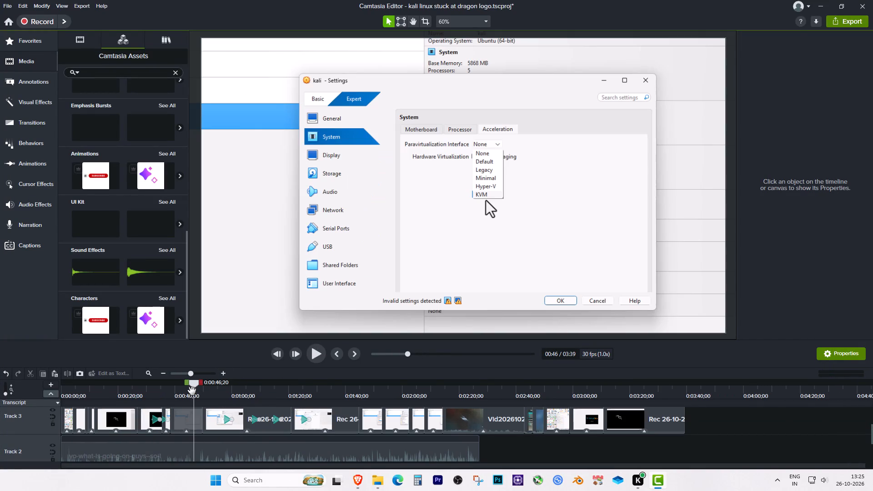
key(space)
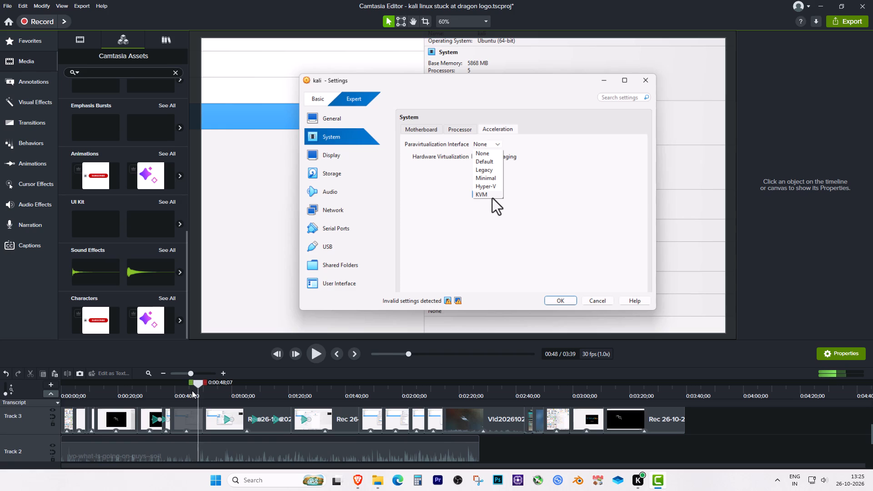
key(space)
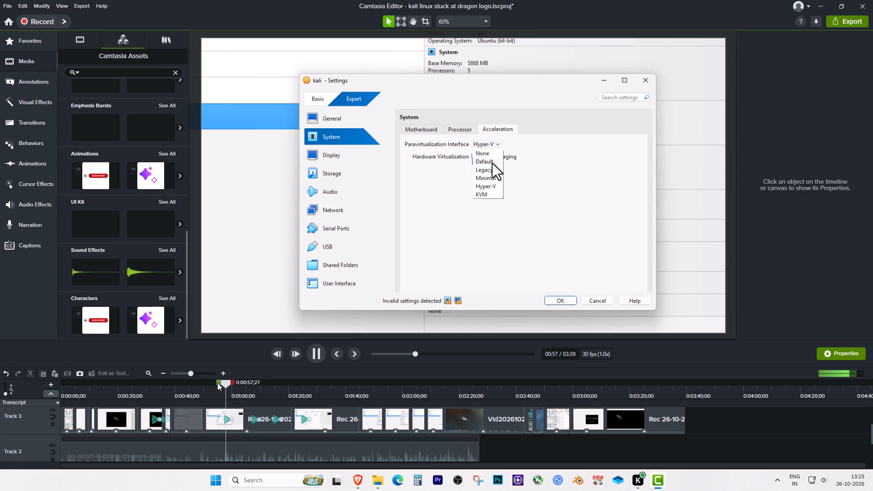
key(space)
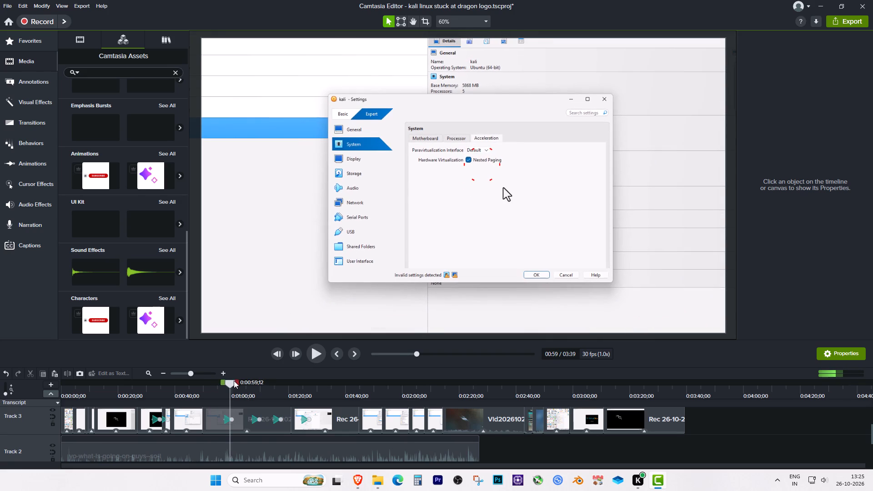
drag(234, 381, 225, 382)
drag(224, 381, 233, 383)
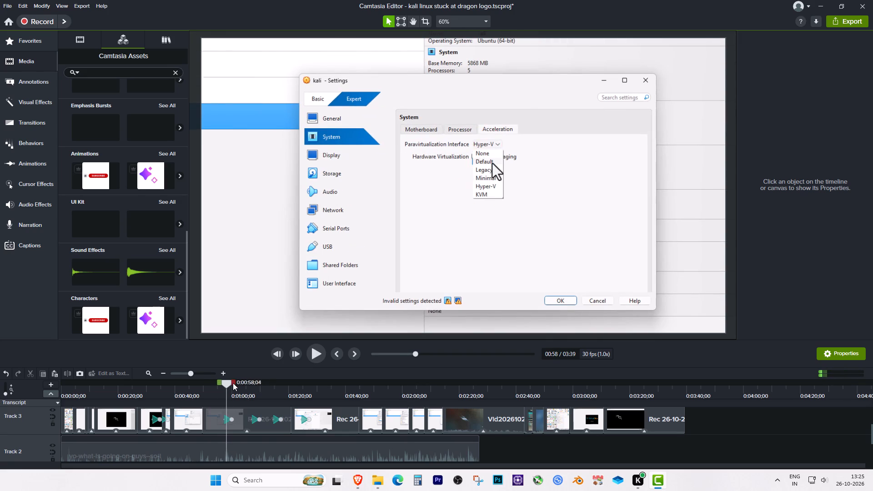
drag(233, 383, 234, 388)
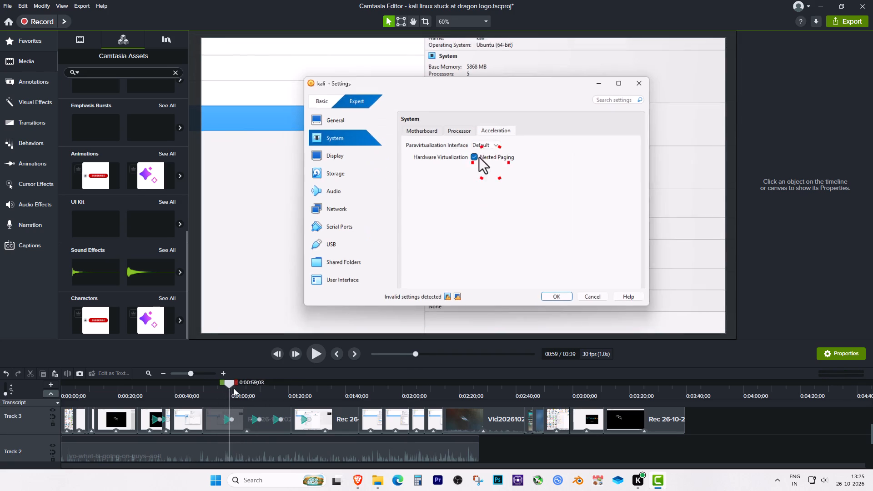
drag(234, 388, 231, 389)
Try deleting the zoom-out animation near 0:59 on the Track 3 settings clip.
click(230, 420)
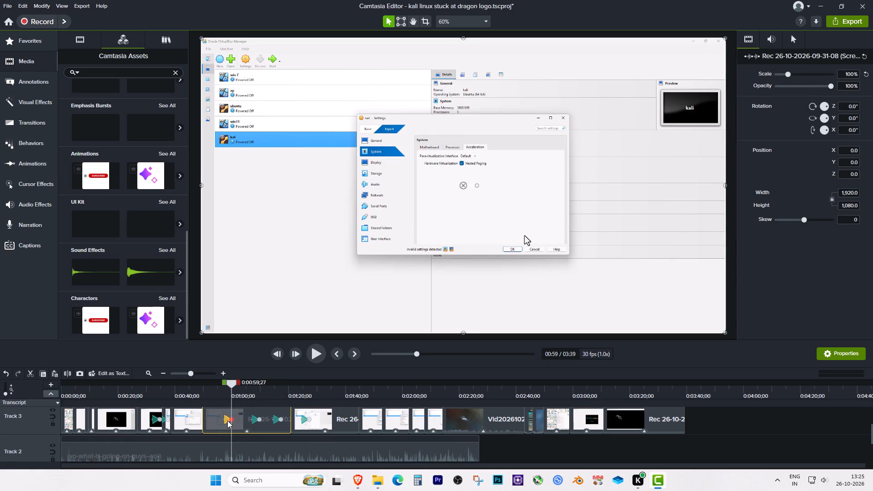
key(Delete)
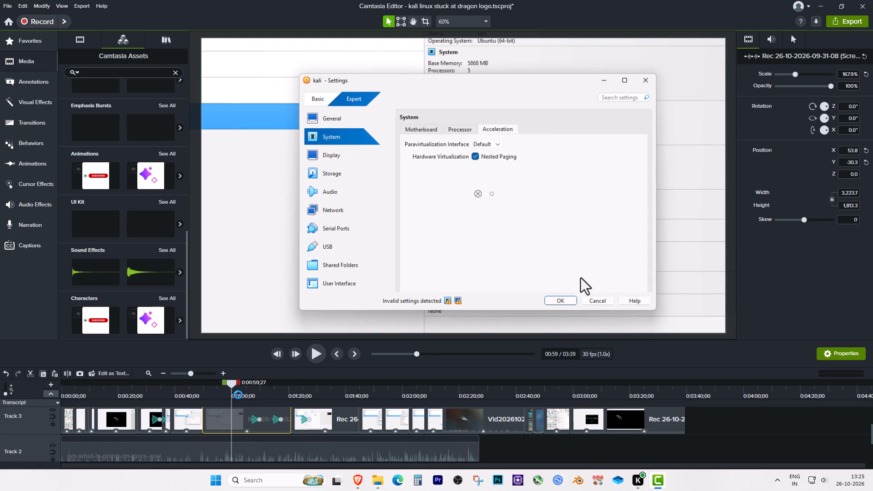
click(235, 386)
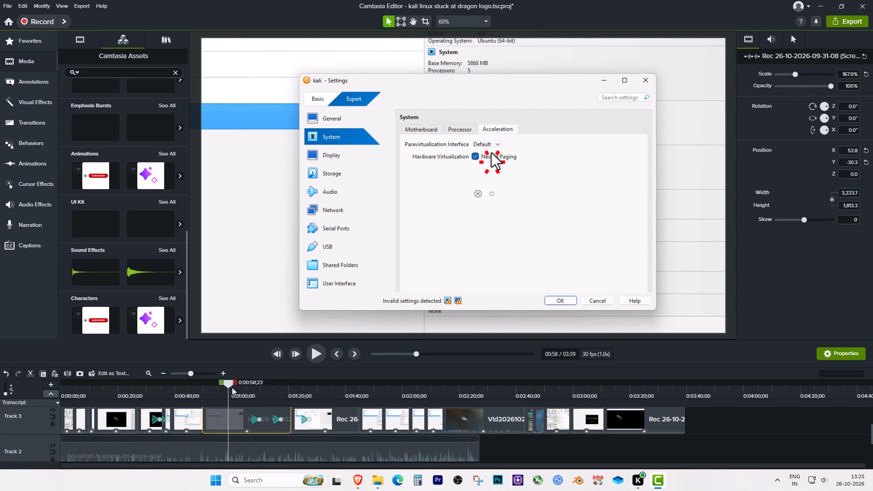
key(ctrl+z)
Split the Track 3 settings clip at 0:54;04 and 0:55;22 and copy the short KVM piece between the cuts.
drag(231, 386, 224, 387)
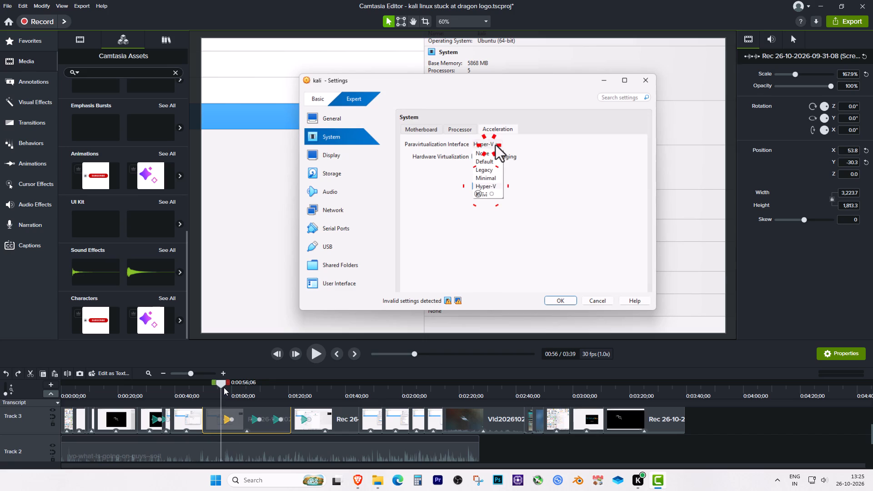
drag(224, 387, 220, 390)
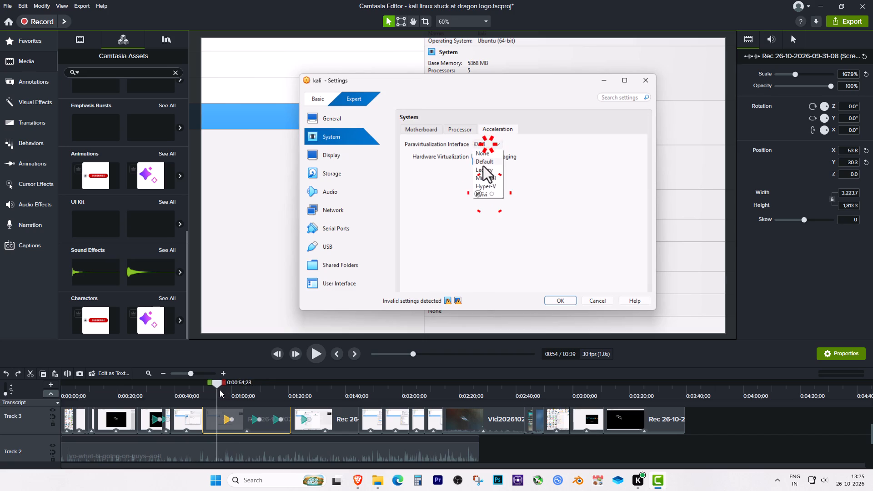
drag(220, 390, 218, 391)
click(218, 422)
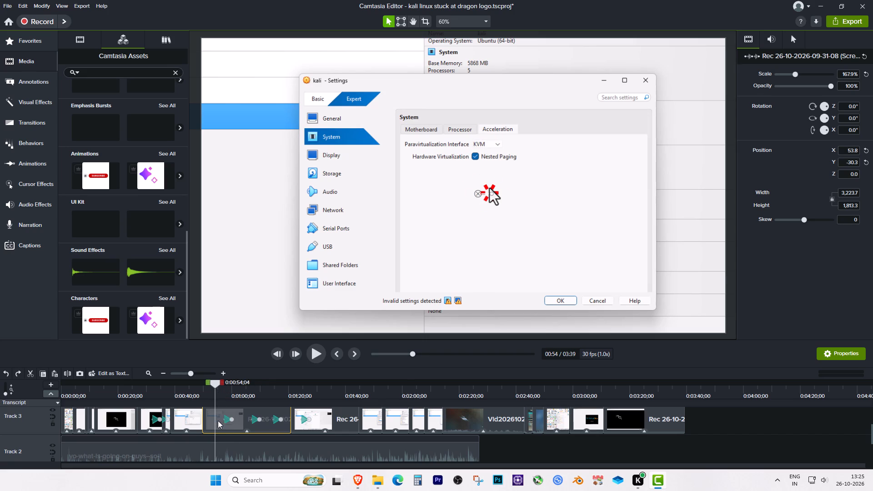
key(s)
drag(217, 385, 222, 386)
click(225, 415)
key(s)
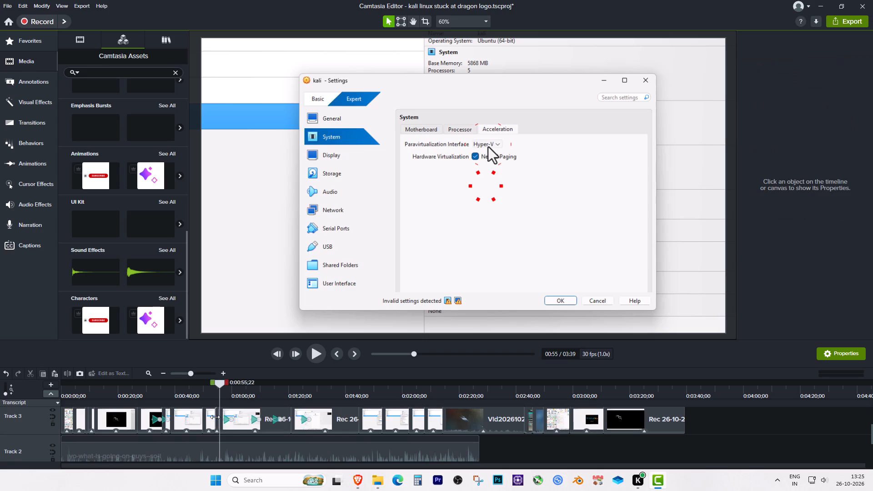
click(217, 417)
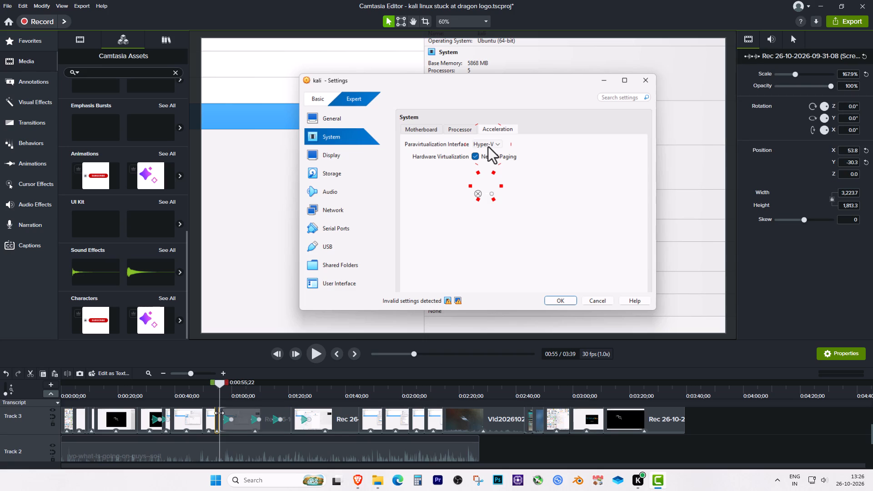
key(ctrl+c)
Play on from 0:55;22 and split the Track 3 settings clip at 0:58;18, where Default has been chosen.
key(space)
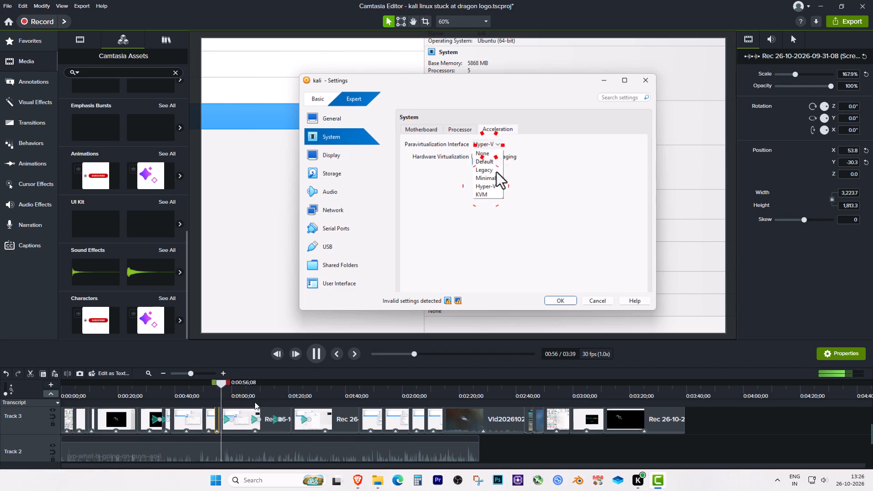
click(733, 440)
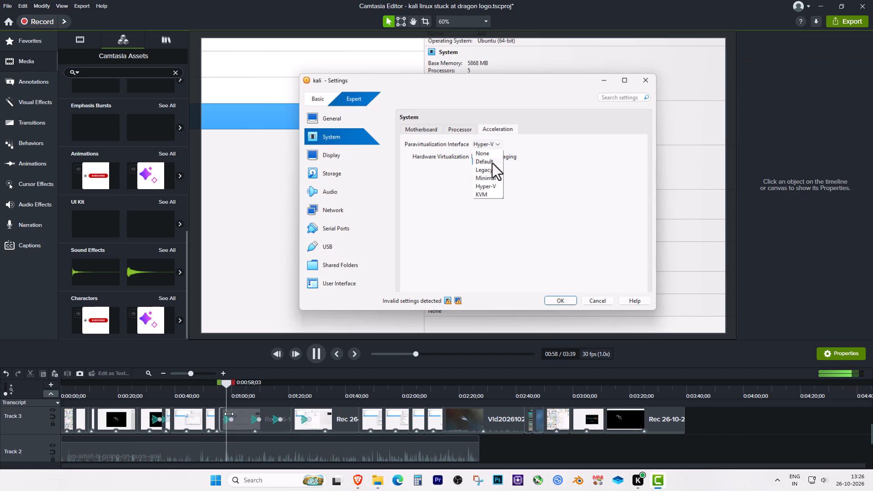
key(space)
click(232, 412)
key(s)
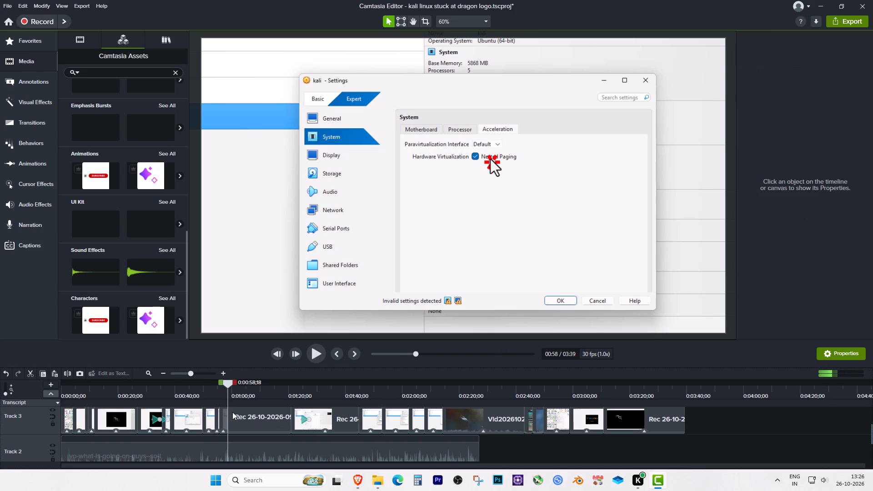
Move all Track 3 clips after the 0:58.
click(242, 414)
drag(724, 437, 254, 420)
scroll(683, 466, up, 2)
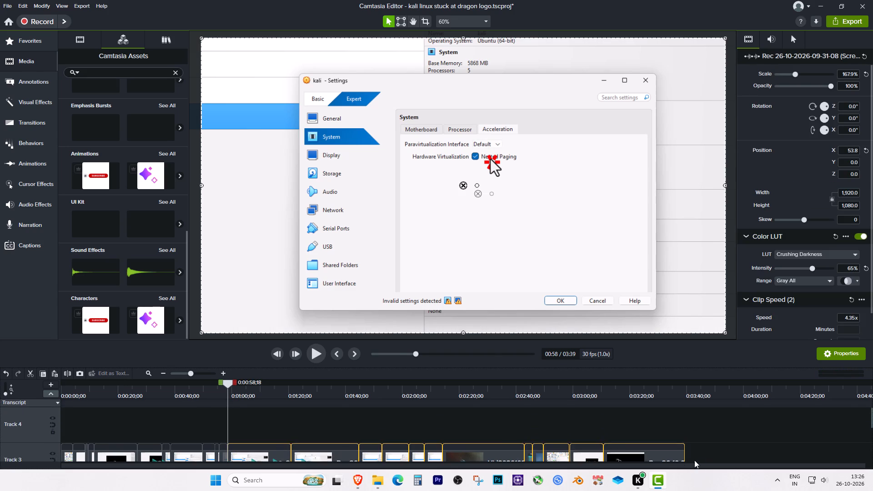
scroll(698, 457, down, 2)
click(698, 437)
drag(727, 421, 255, 410)
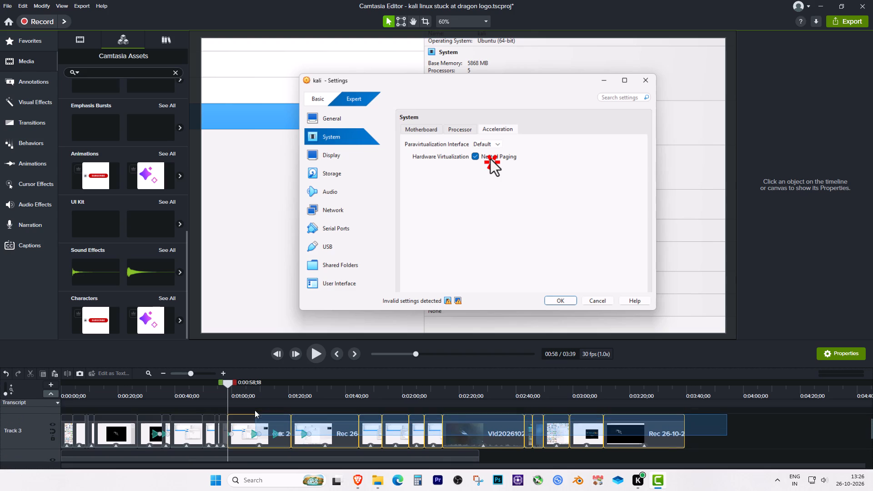
drag(255, 410, 260, 434)
drag(282, 431, 316, 432)
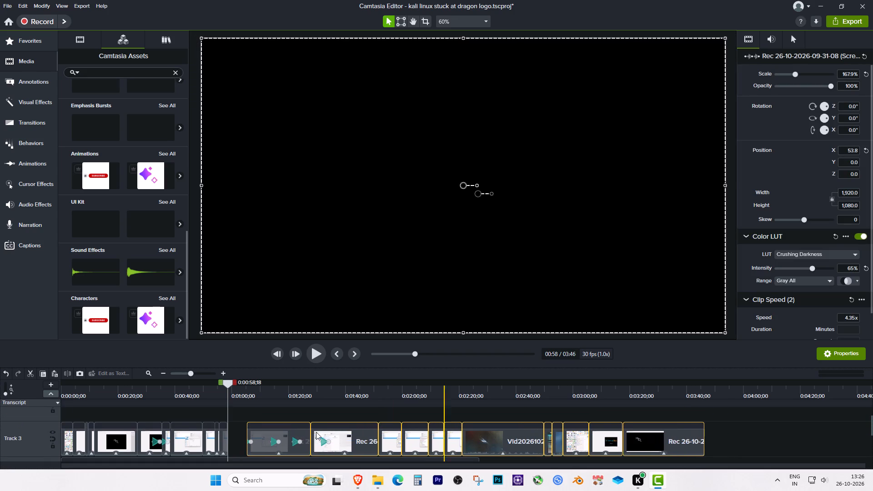
drag(316, 432, 363, 434)
click(239, 412)
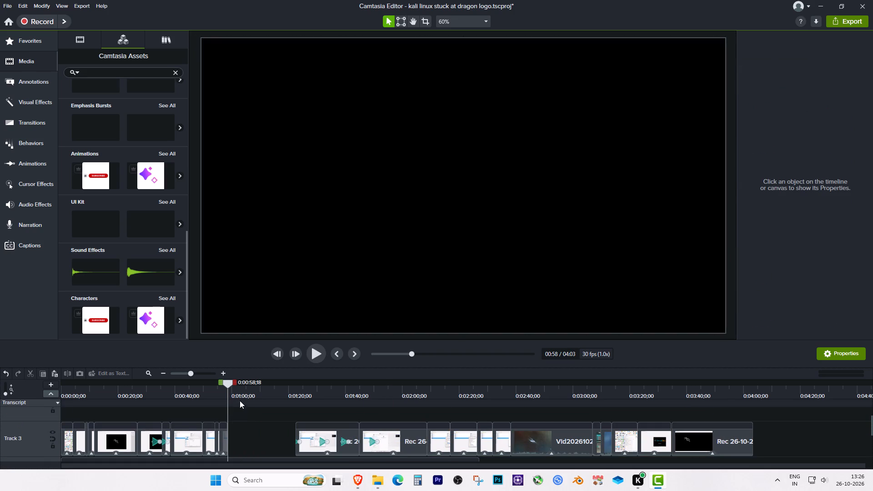
Paste the copied KVM piece at 0:58;18 and slow it with Clip Speed to 12 seconds 13 frames, 0.13x.
key(ctrl+v)
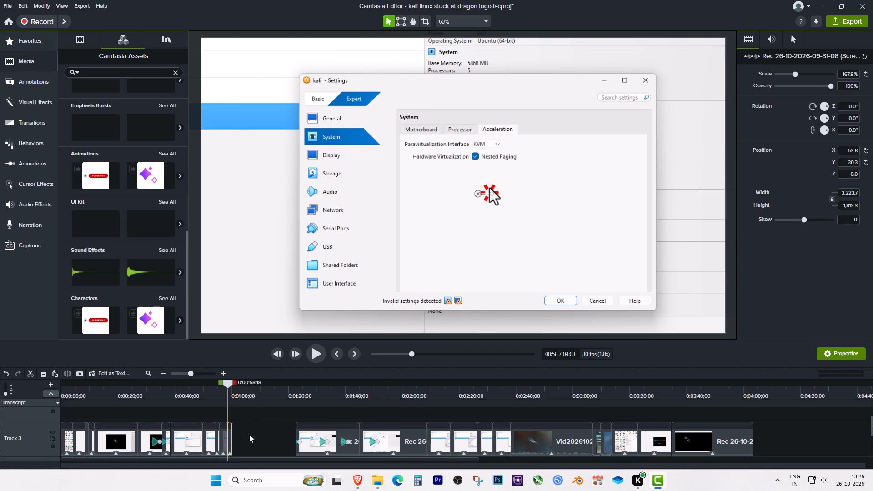
double_click(227, 376)
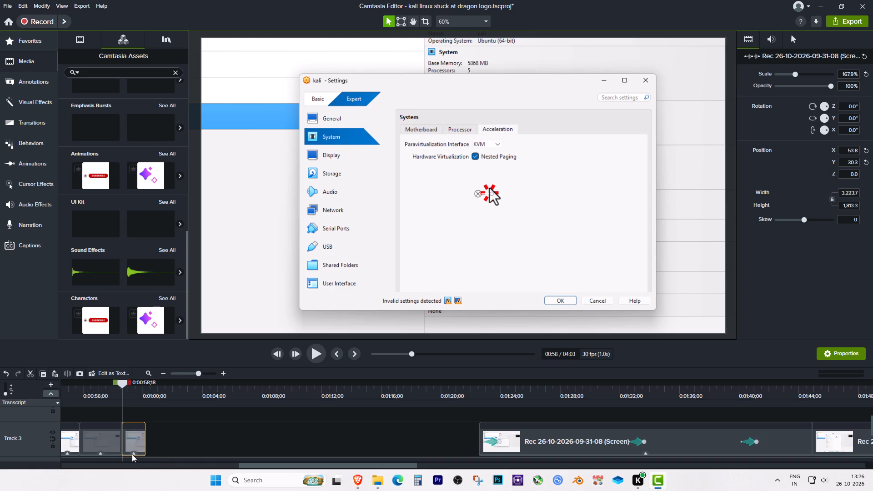
click(132, 454)
click(132, 454)
right_click(144, 432)
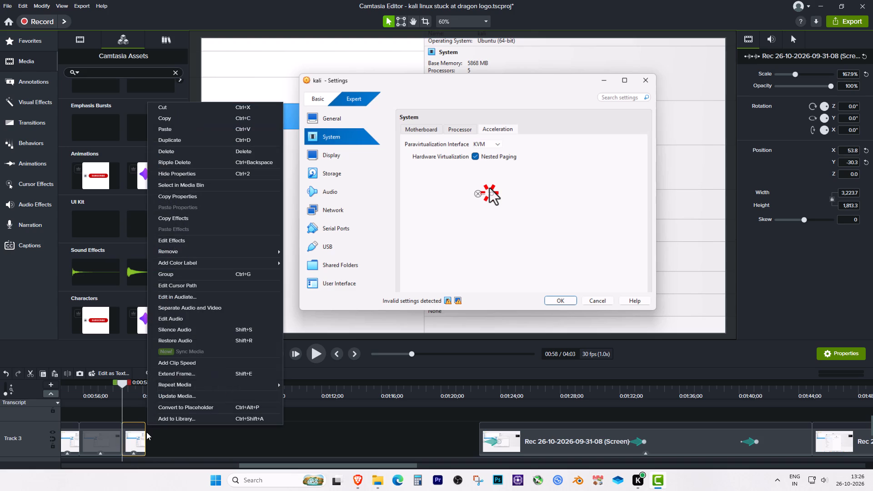
click(190, 363)
drag(141, 451, 303, 447)
key(space)
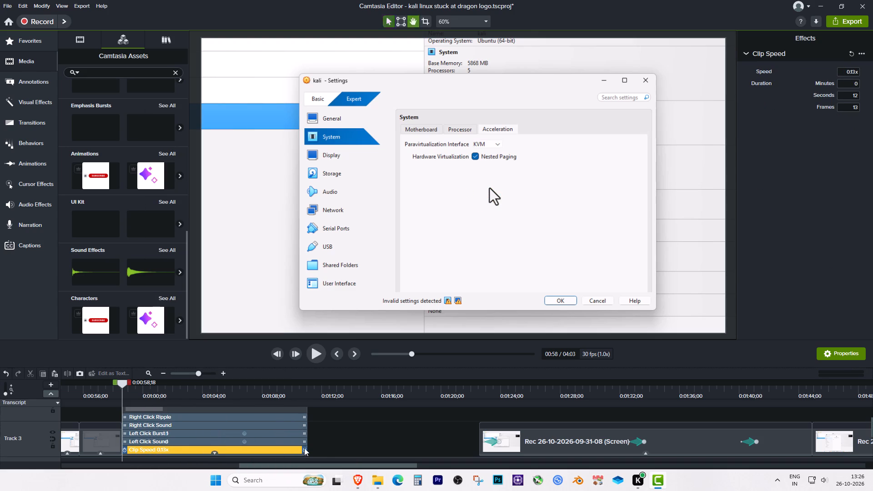
click(213, 451)
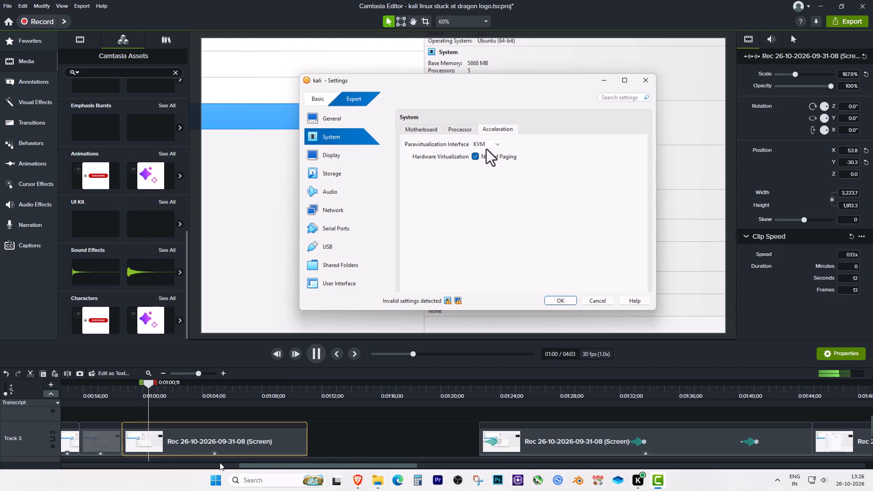
key(space)
Add a 437% Zoom-n-Pan onto the "Invalid settings detected" notice in the pasted clip, stretching the animation from the clip's start to about 1:02.
drag(156, 385, 128, 391)
click(39, 163)
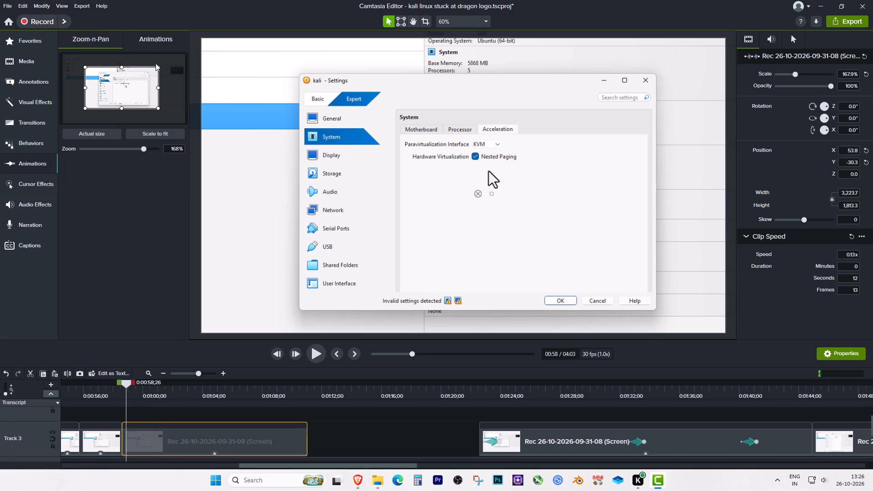
drag(159, 67, 129, 100)
drag(85, 83, 97, 87)
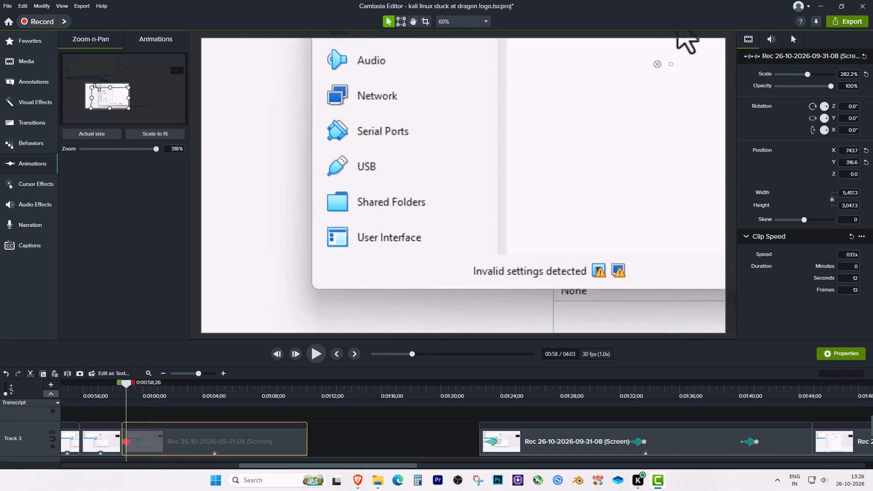
drag(97, 87, 108, 92)
drag(127, 441, 140, 440)
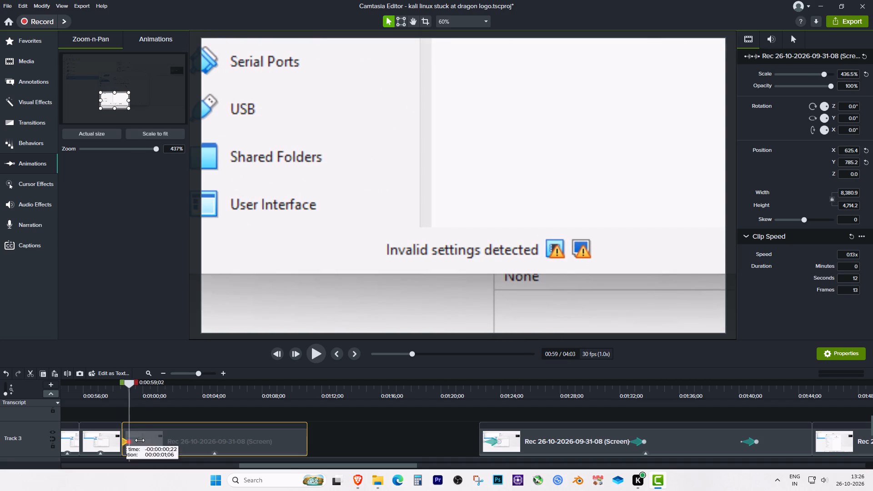
drag(140, 440, 183, 434)
Preview the zoom and add a tighter 492% Zoom-n-Pan at 1:02;27 framing the "Invalid settings detected" notice.
click(118, 386)
key(space)
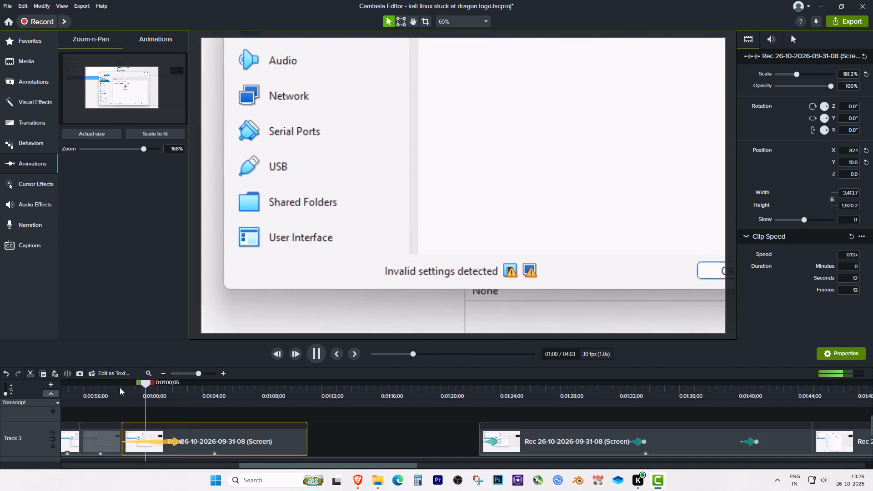
key(space)
key(space)
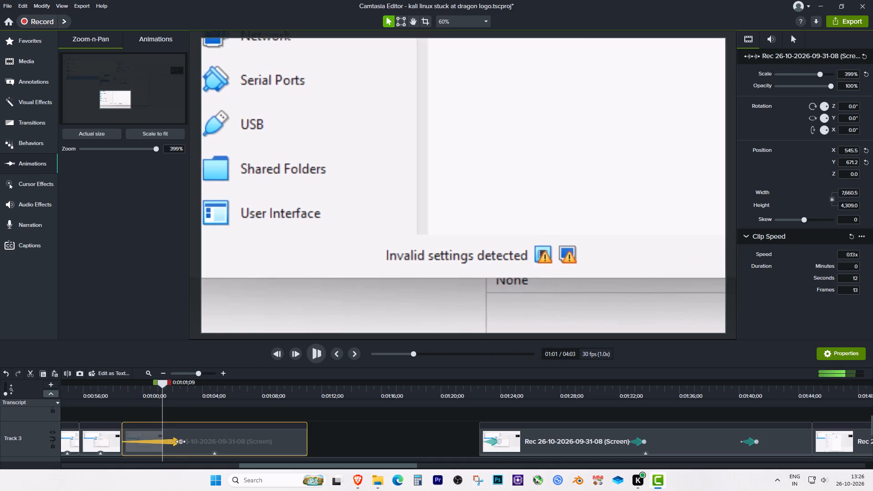
key(space)
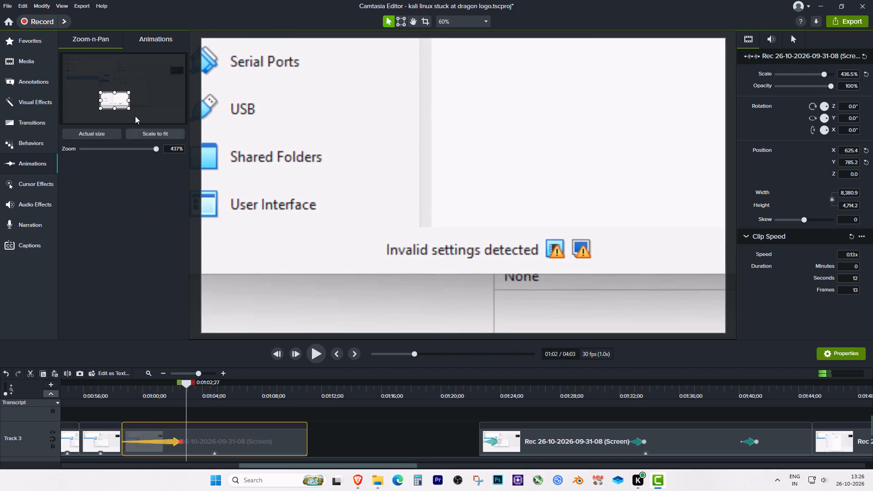
drag(127, 91, 121, 96)
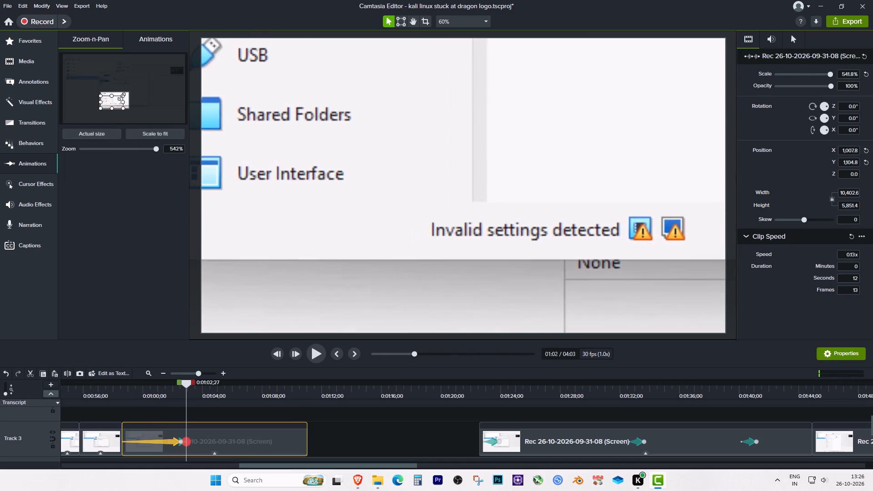
drag(121, 96, 124, 98)
click(124, 98)
click(118, 101)
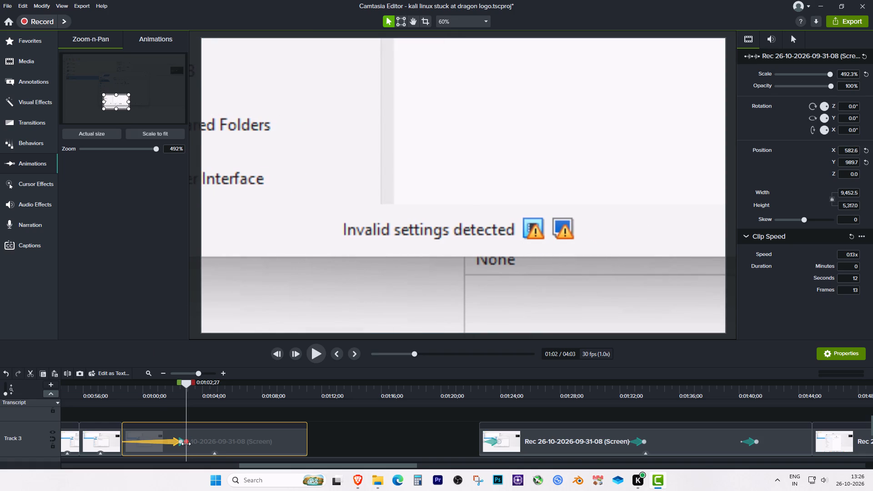
Stretch the second zoom animation on the "Invalid settings detected" clip so it ends at about 1:08, and preview it.
drag(186, 443, 276, 436)
click(176, 397)
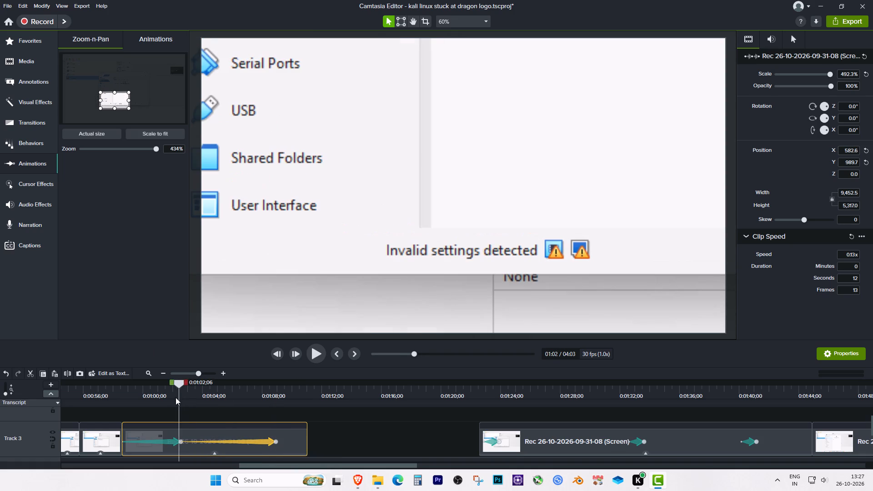
key(space)
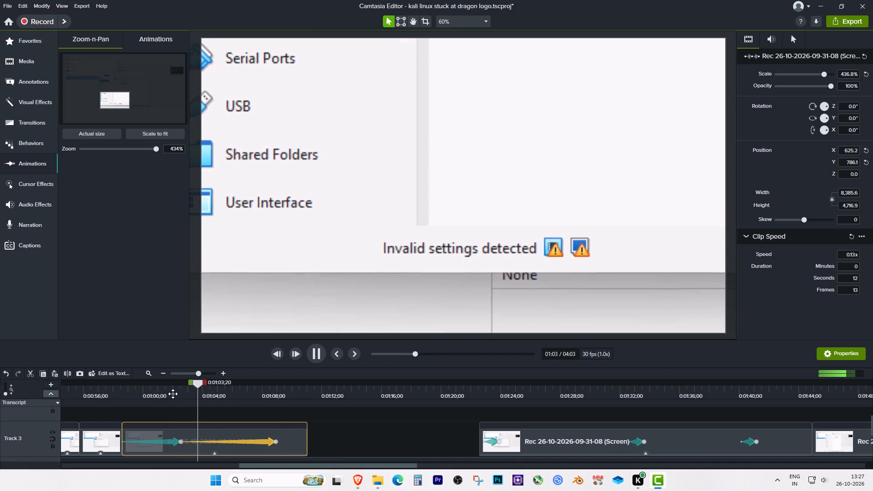
click(165, 372)
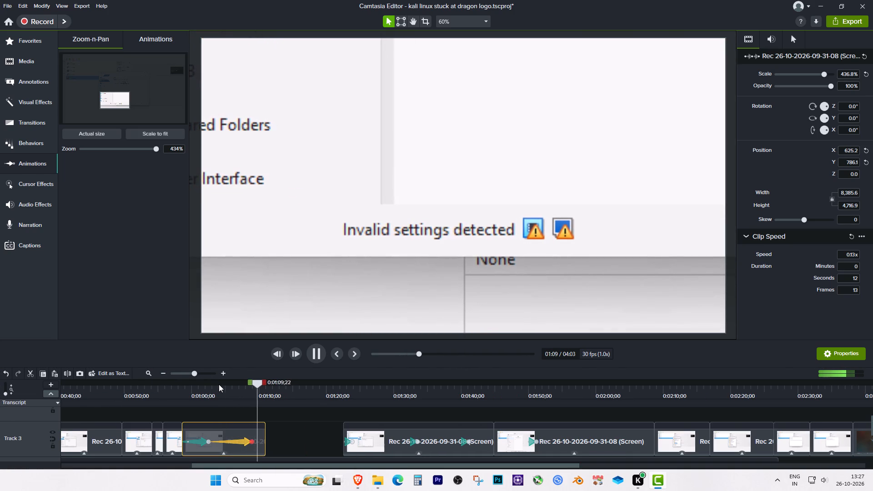
key(space)
click(164, 375)
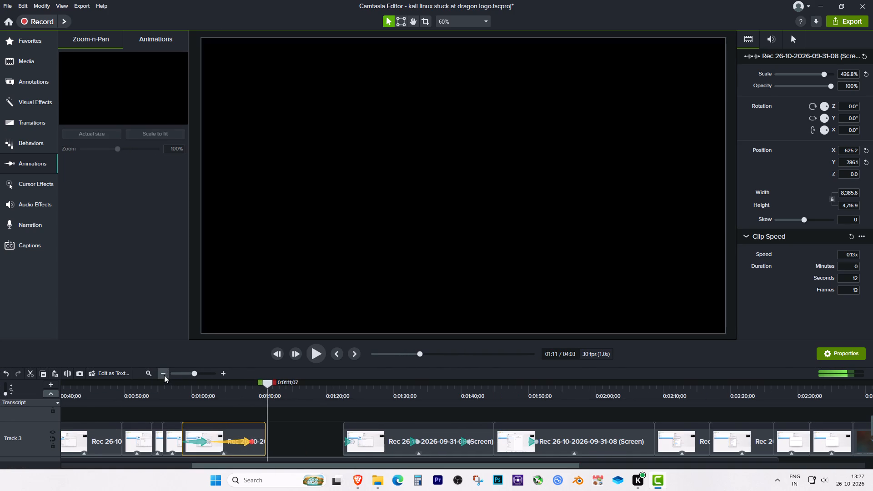
drag(264, 386, 258, 387)
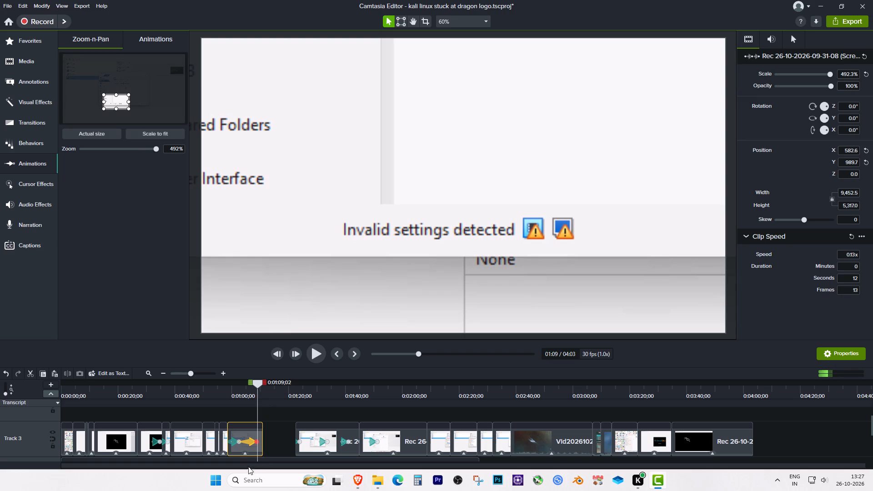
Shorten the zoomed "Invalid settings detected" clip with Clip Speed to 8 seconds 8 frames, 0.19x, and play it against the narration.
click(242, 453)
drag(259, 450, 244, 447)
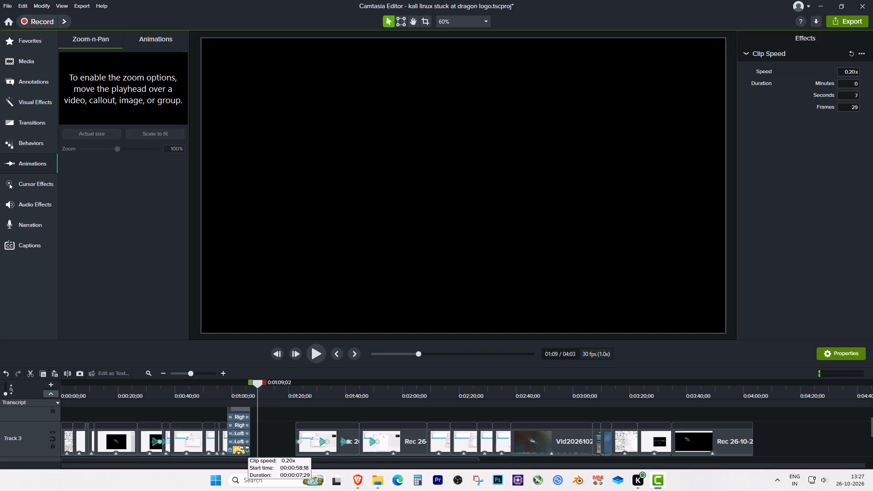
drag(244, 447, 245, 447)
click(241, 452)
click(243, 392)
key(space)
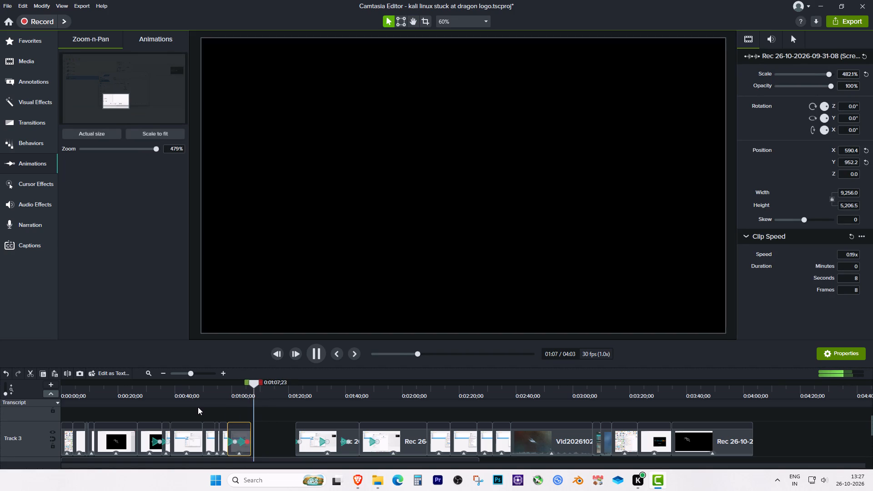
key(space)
Stretch the clip's Clip Speed so the clip ends at the 1:08;06 playhead position, and play on from there.
click(239, 455)
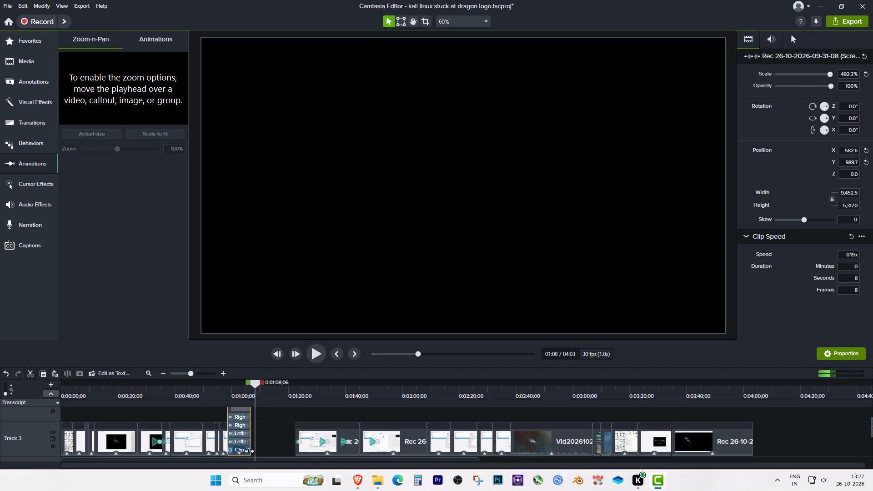
drag(249, 451, 258, 454)
key(space)
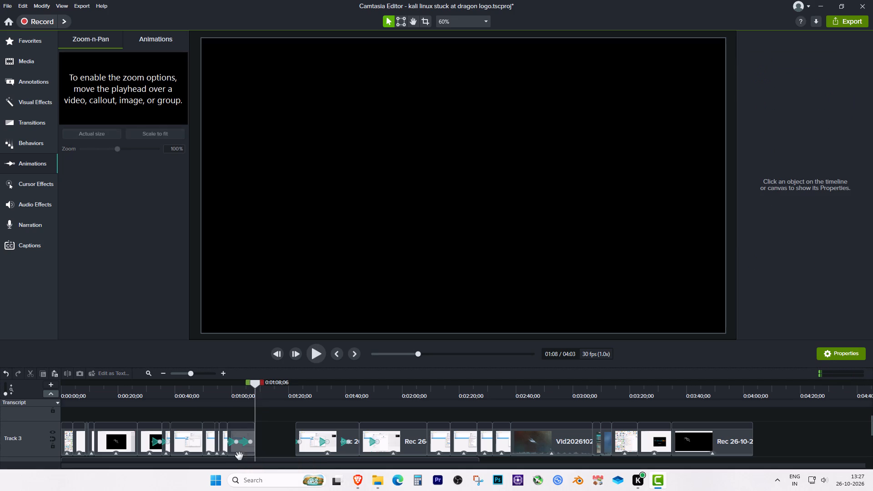
key(space)
Move all later Track 3 clips about 14 seconds earlier to close the gap after the zoomed clip.
click(160, 374)
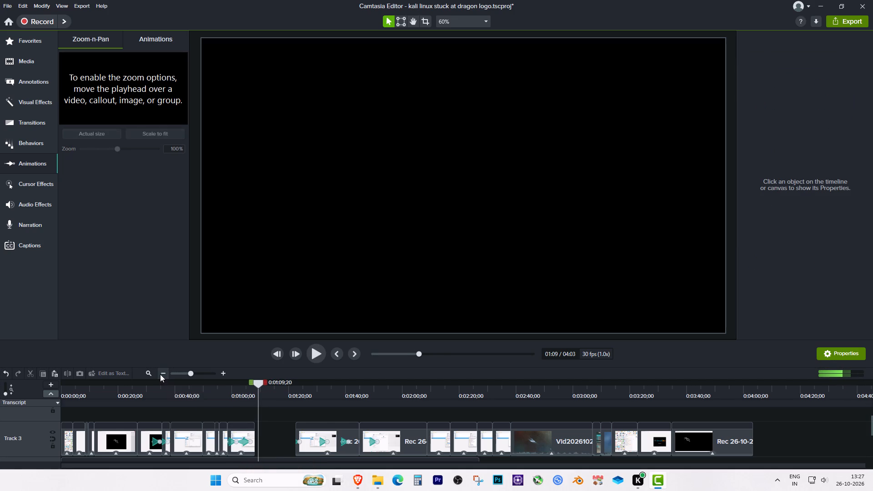
drag(405, 433, 168, 437)
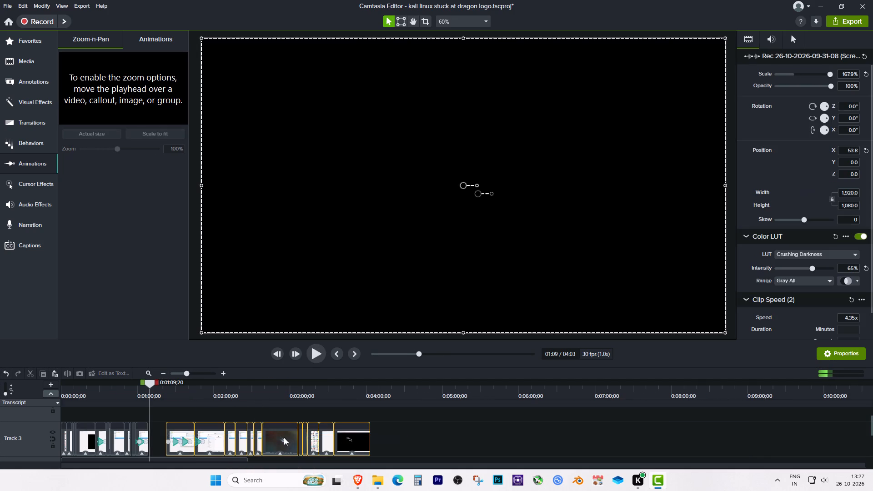
drag(284, 438, 253, 440)
Play back the joined section from about 1:08 to 1:34, checking the recording against the narration.
click(148, 393)
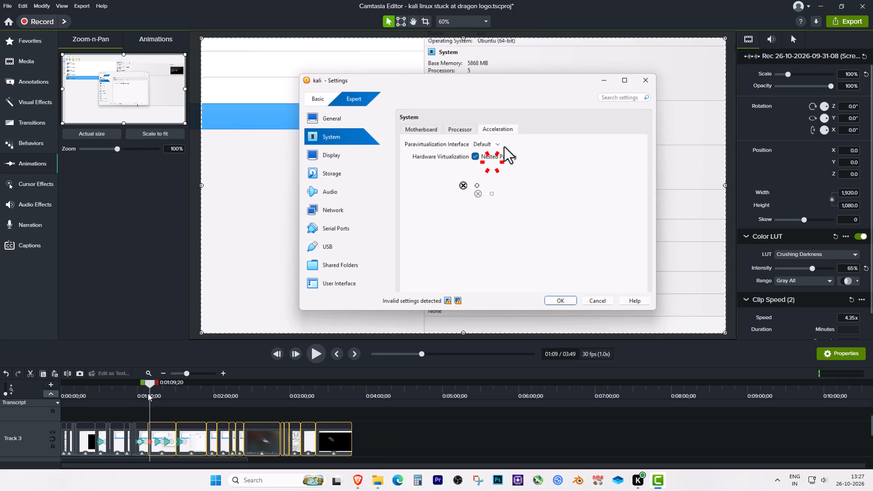
key(space)
click(442, 441)
key(space)
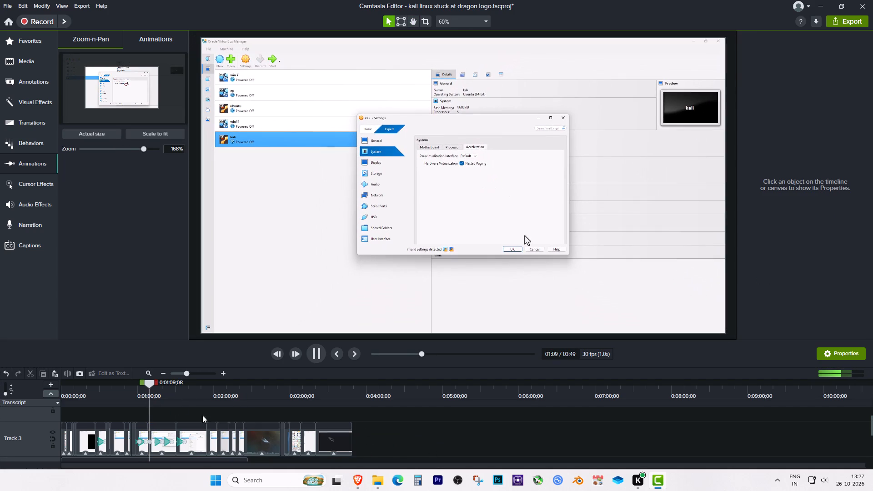
click(145, 386)
key(space)
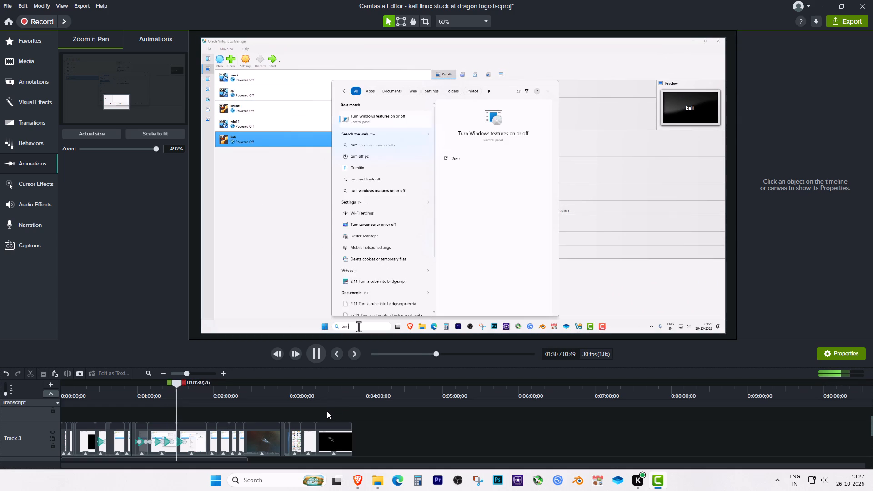
key(space)
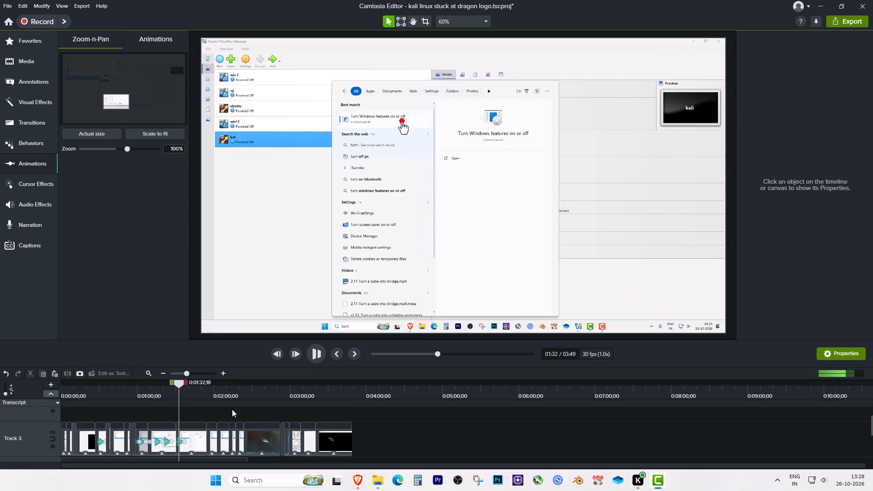
key(space)
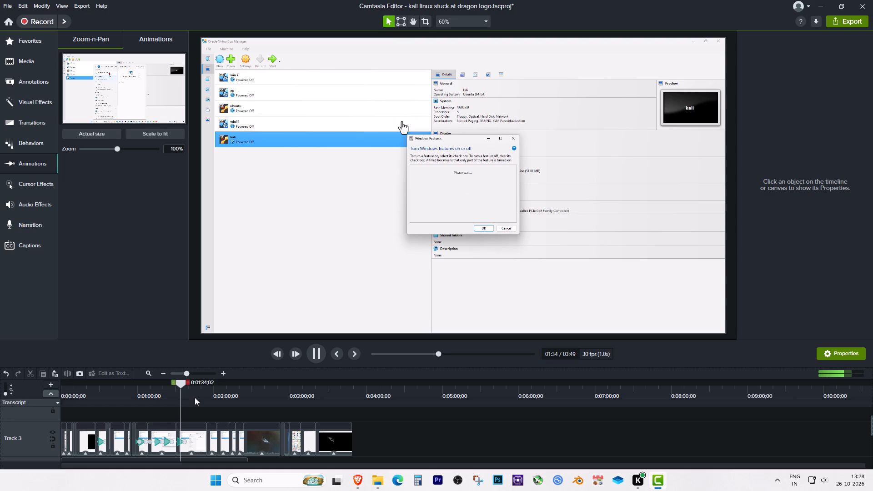
key(space)
Split the Track 3 recording clip at 1:27;06, where OK is chosen in the kali Settings window.
drag(183, 386, 174, 388)
click(171, 426)
key(s)
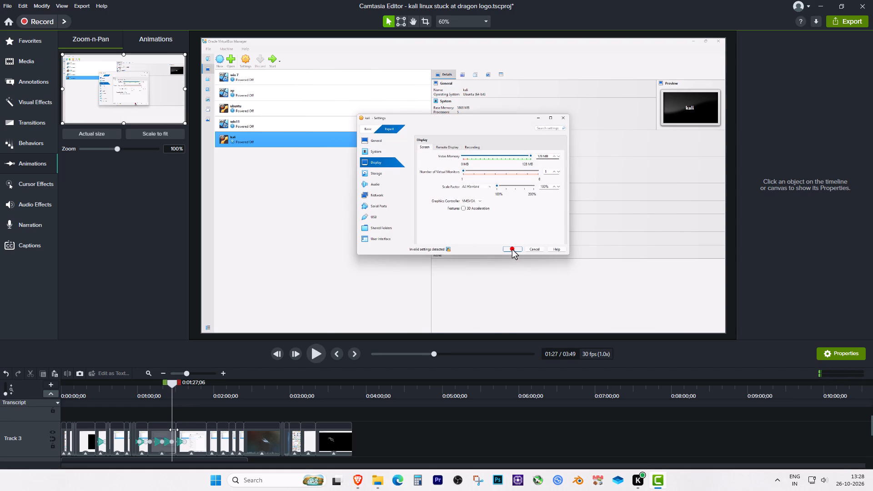
click(171, 427)
click(170, 431)
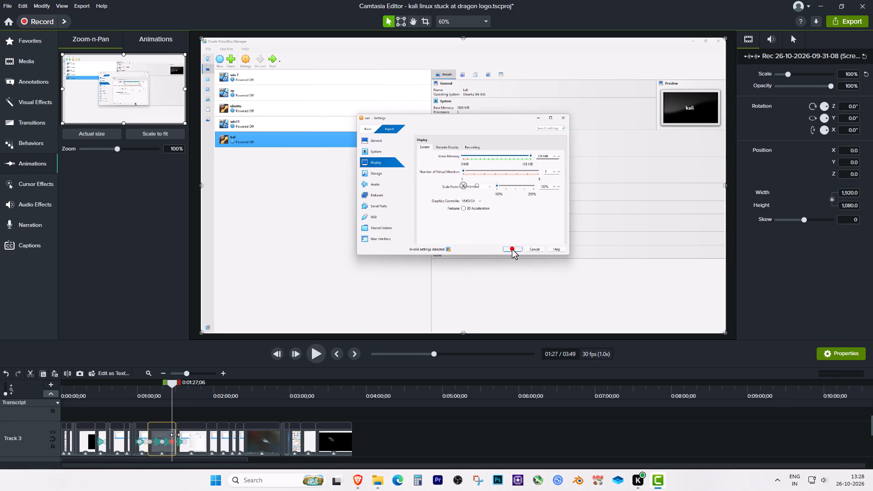
key(s)
Save the project.
click(4, 8)
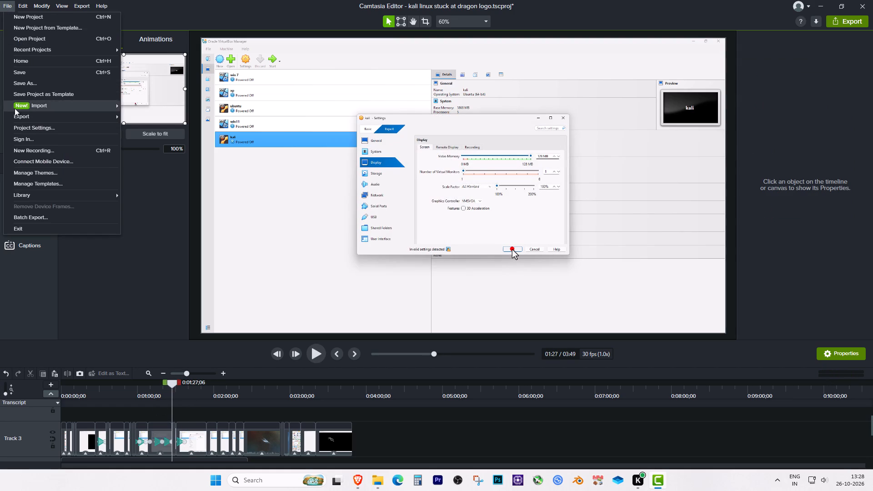
click(25, 72)
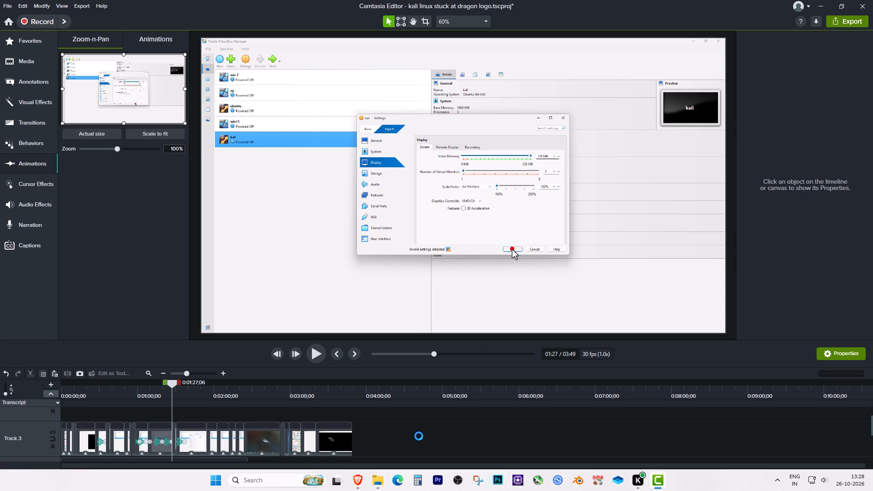
Move all Track 3 clips after the short piece at 1:27.
drag(404, 440, 202, 431)
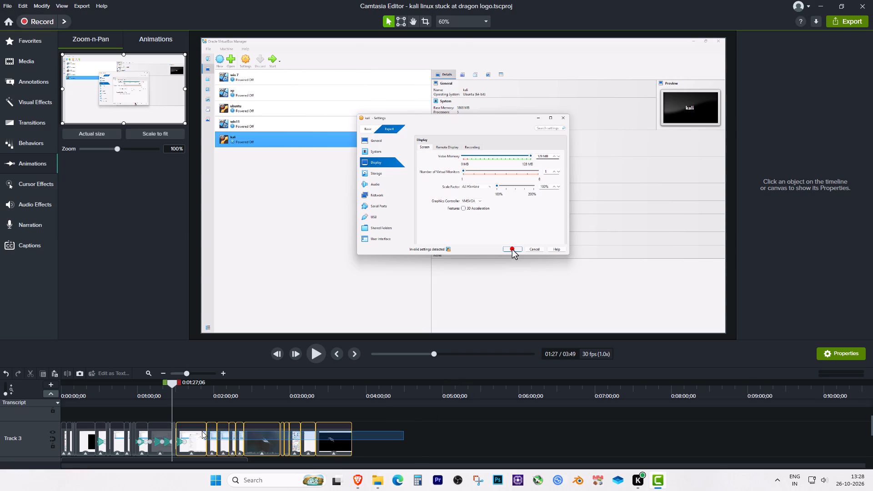
drag(202, 431, 201, 431)
drag(261, 436, 283, 437)
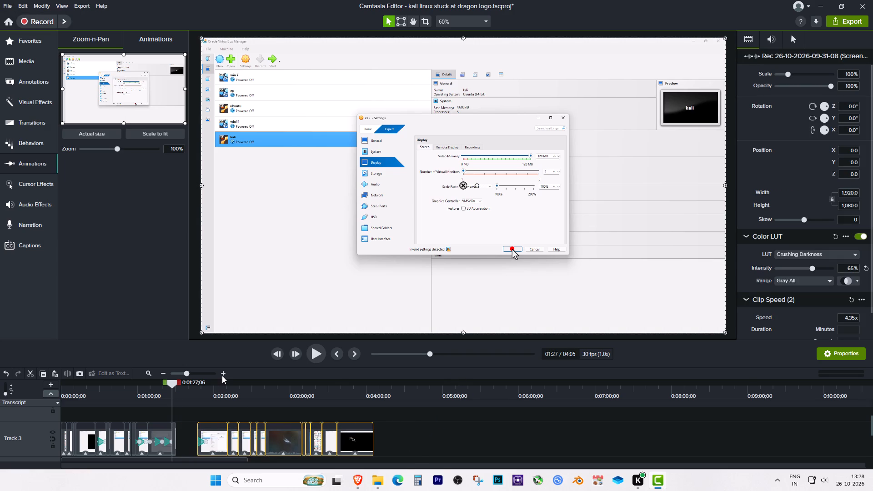
Add Clip Speed to the short piece at 1:27;06 and slow it to 19 seconds 4 frames, 0.17x.
click(223, 375)
click(223, 375)
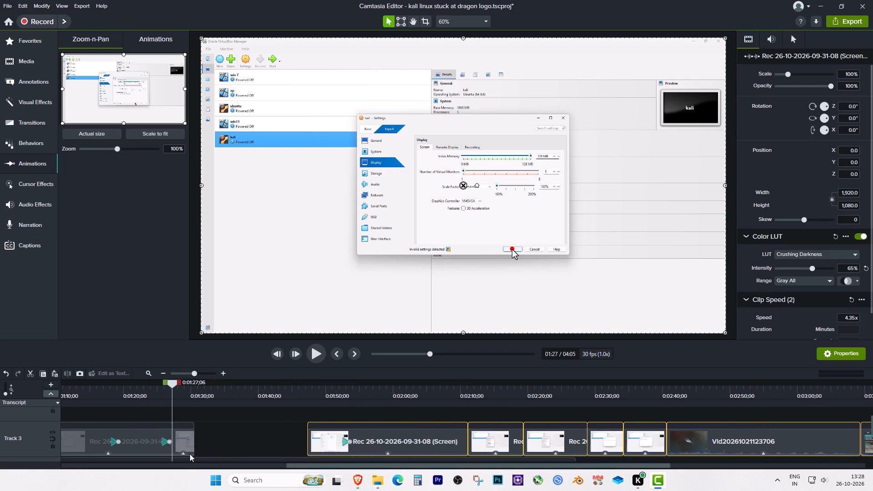
click(188, 455)
click(186, 452)
right_click(186, 436)
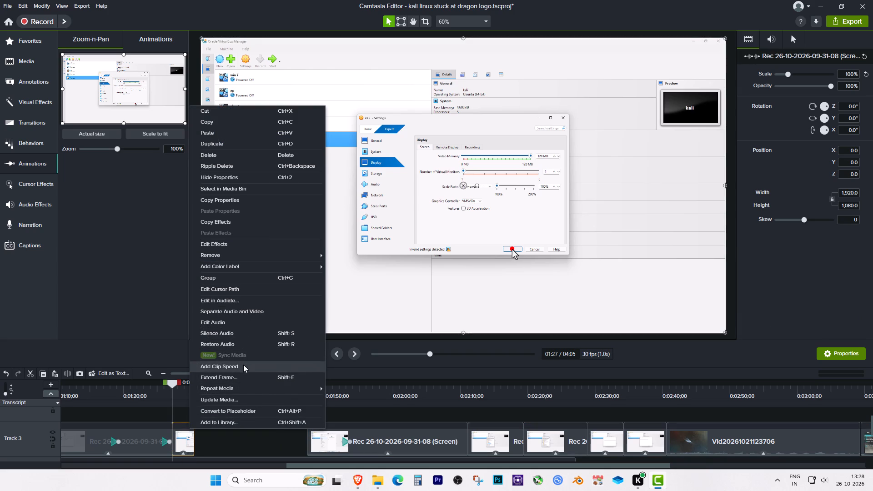
click(243, 365)
drag(191, 451, 296, 447)
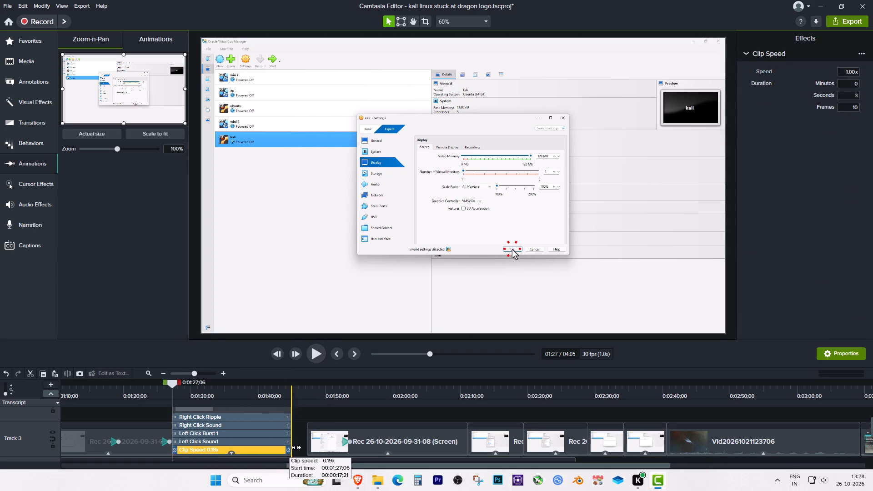
drag(296, 447, 297, 447)
key(space)
click(235, 454)
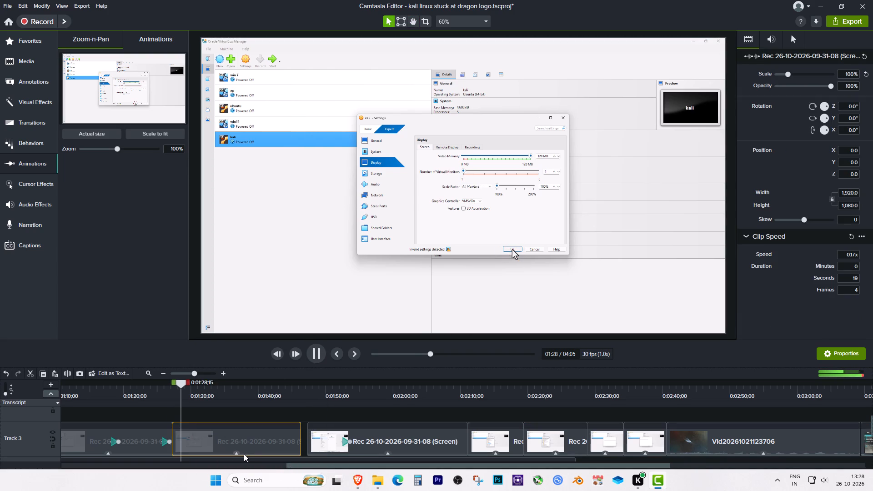
key(space)
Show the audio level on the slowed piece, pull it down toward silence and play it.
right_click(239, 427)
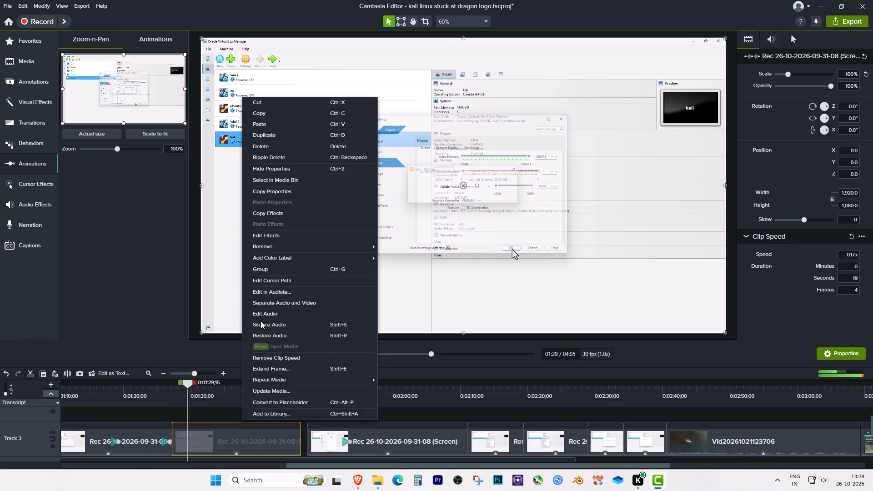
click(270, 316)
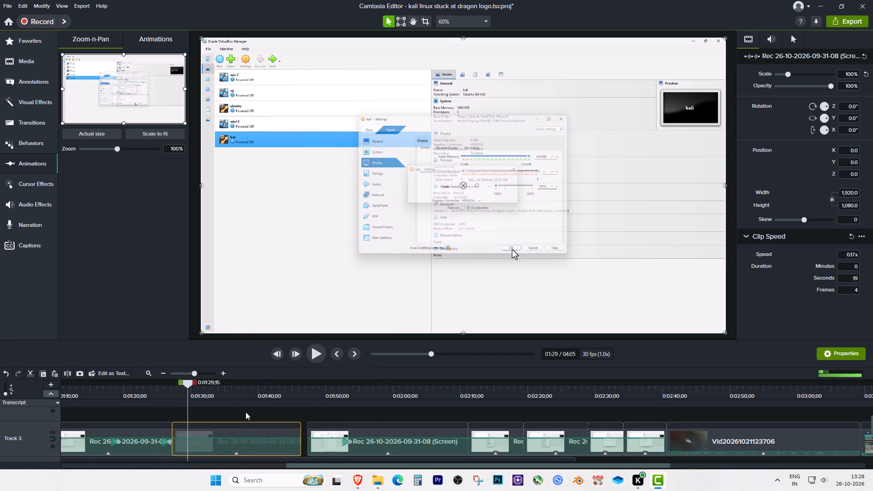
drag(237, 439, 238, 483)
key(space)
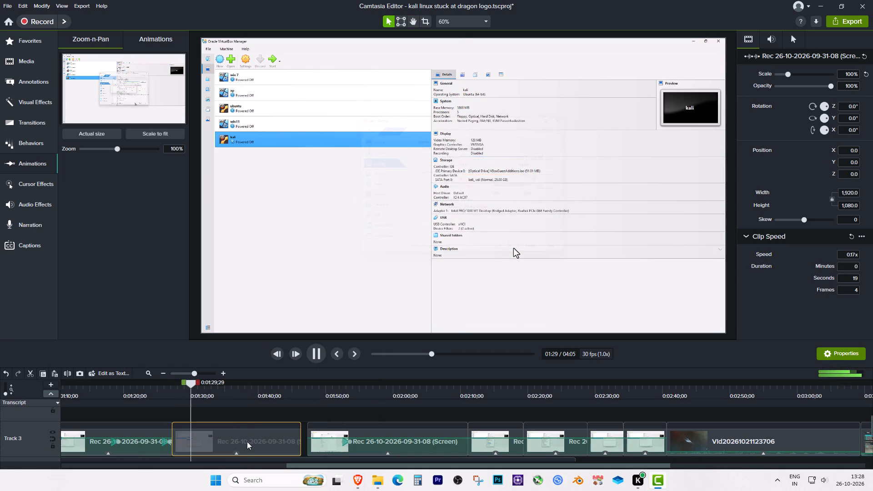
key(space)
Separate the slowed piece's audio from its video, delete the system audio clip on Track 4, and preview the result.
right_click(240, 445)
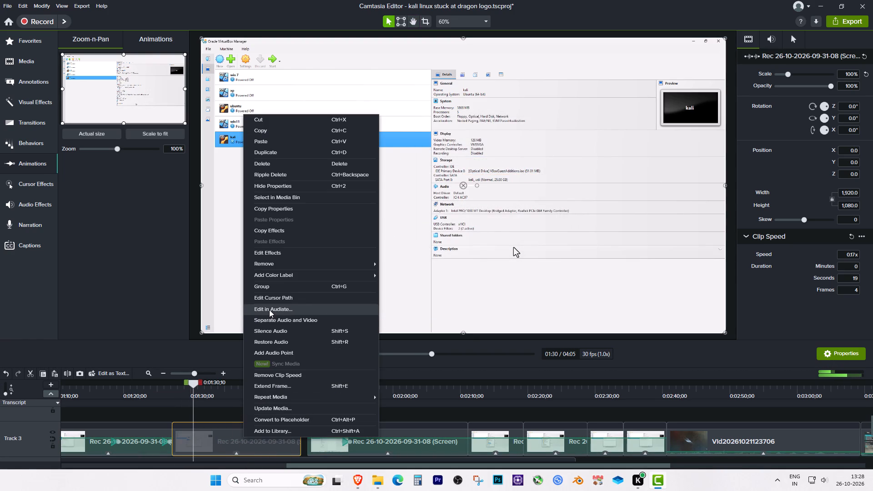
click(284, 320)
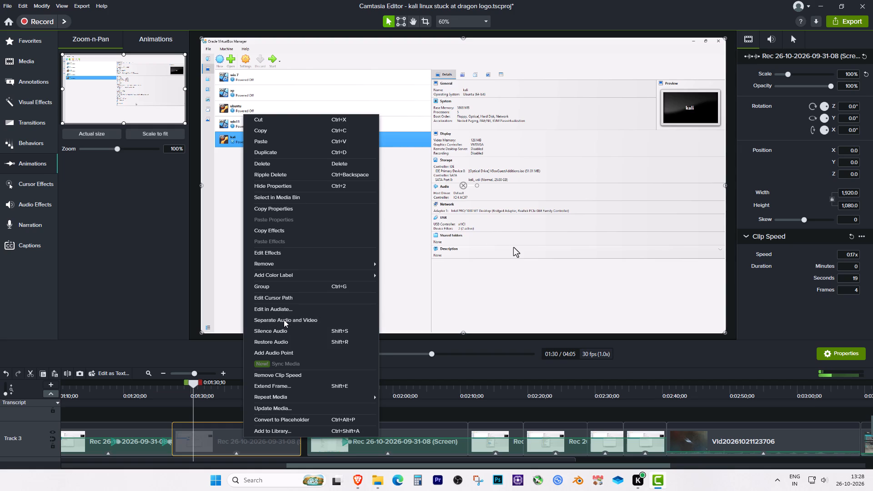
scroll(257, 443, down, 2)
scroll(258, 439, up, 2)
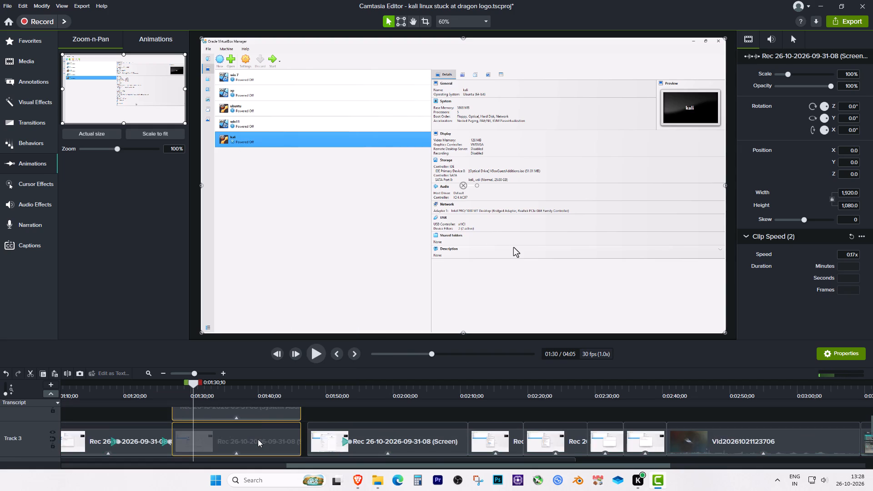
scroll(258, 439, up, 3)
click(312, 416)
click(281, 426)
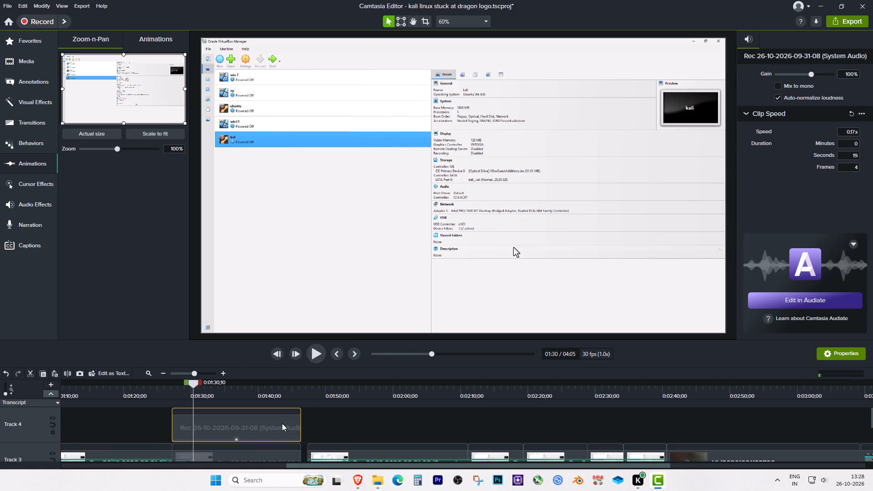
key(Delete)
scroll(253, 433, down, 1)
key(space)
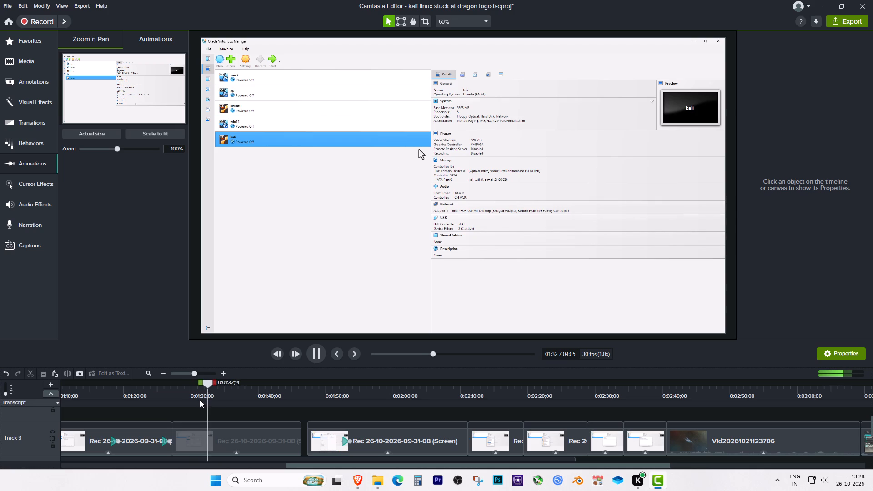
key(space)
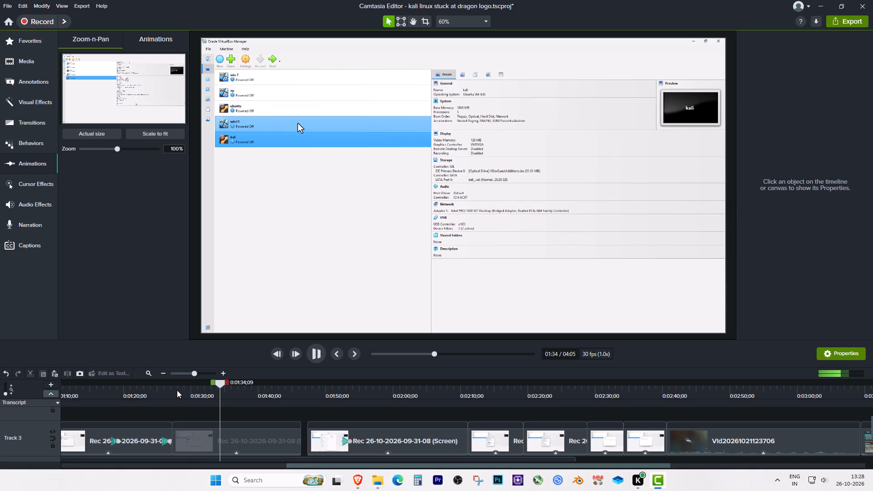
Play the slowed piece, then split it at 1:28;17 and delete the part after the split.
drag(177, 390, 171, 390)
click(173, 387)
key(space)
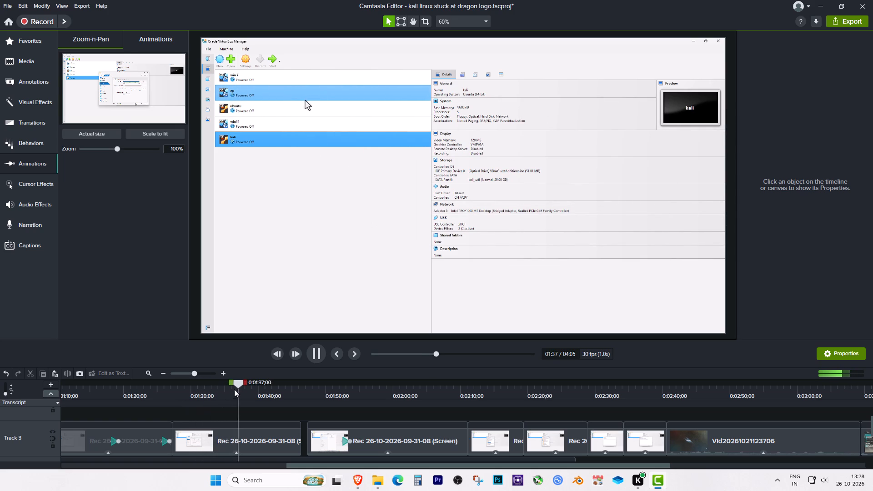
key(space)
drag(240, 386, 183, 402)
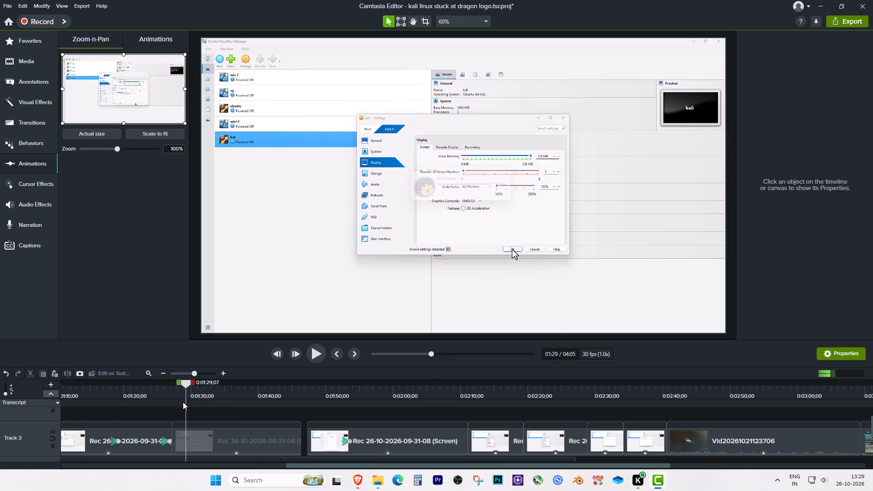
drag(183, 402, 174, 404)
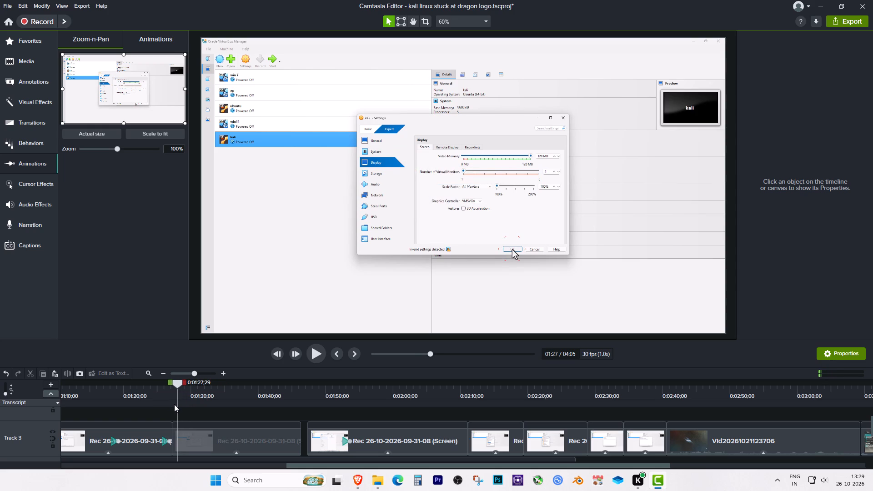
drag(174, 404, 165, 405)
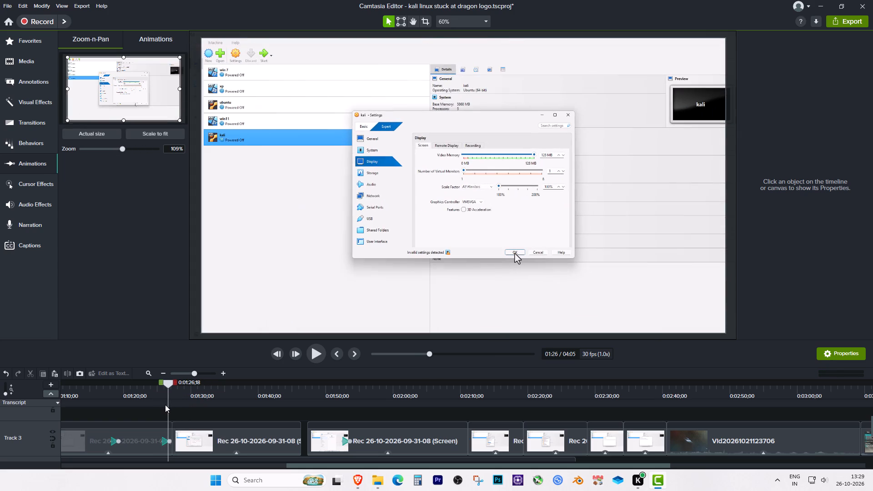
drag(165, 405, 170, 406)
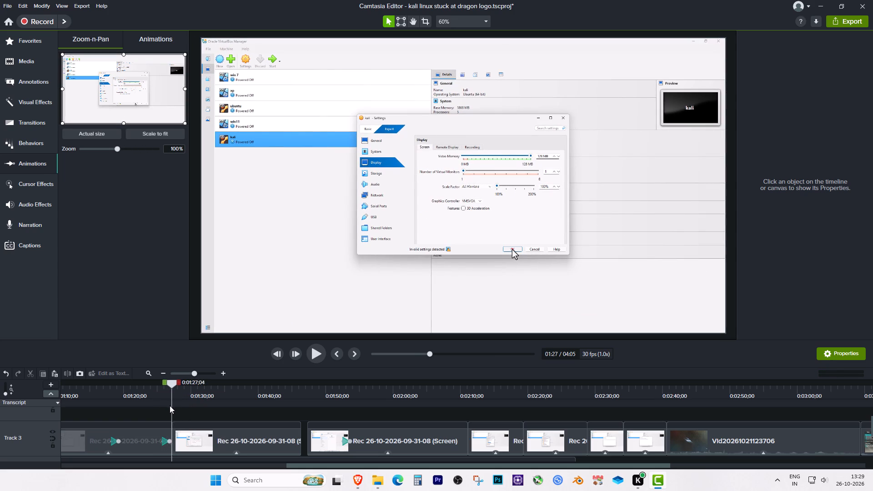
drag(170, 406, 177, 408)
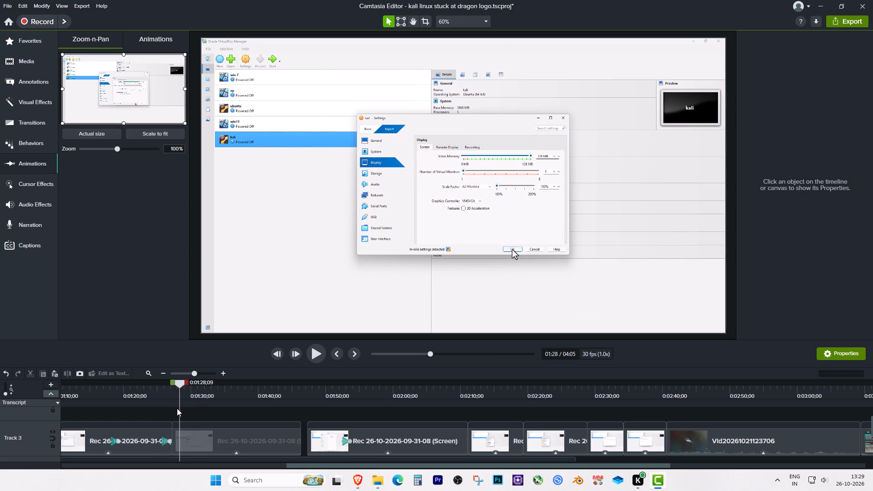
drag(177, 408, 178, 411)
click(187, 426)
click(190, 435)
key(s)
click(206, 434)
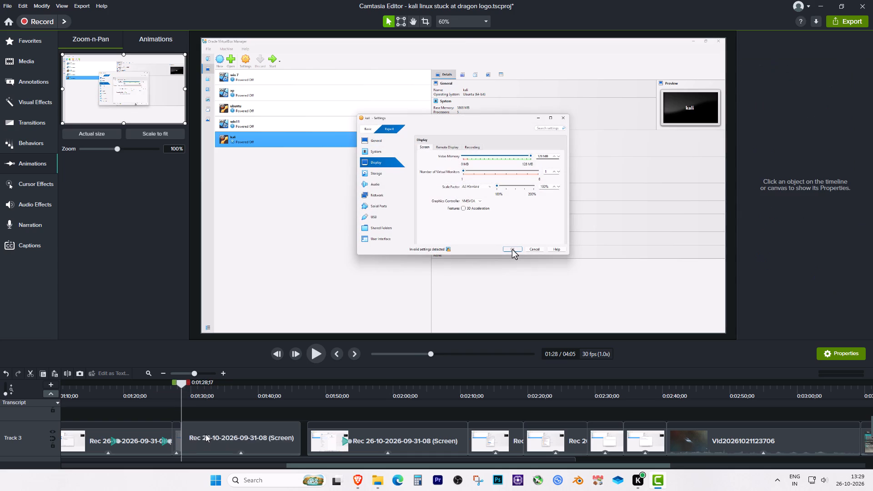
key(Delete)
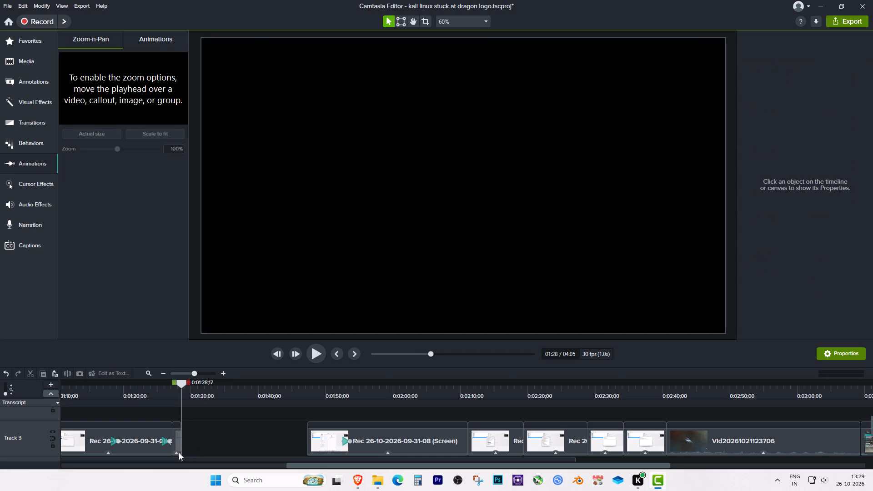
Stretch the clip speed of the remaining short piece at 1:27;06 to about 9 seconds 28 frames and play it against the narration.
click(179, 454)
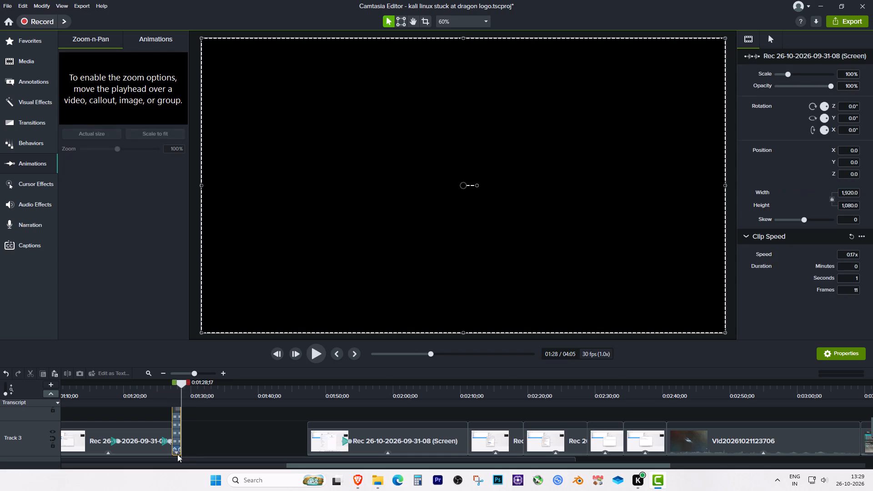
drag(181, 450, 241, 443)
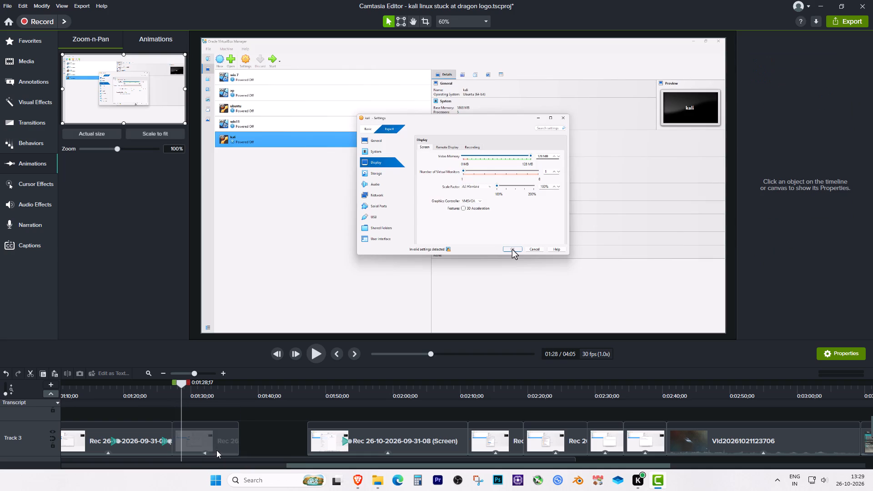
key(space)
key(space)
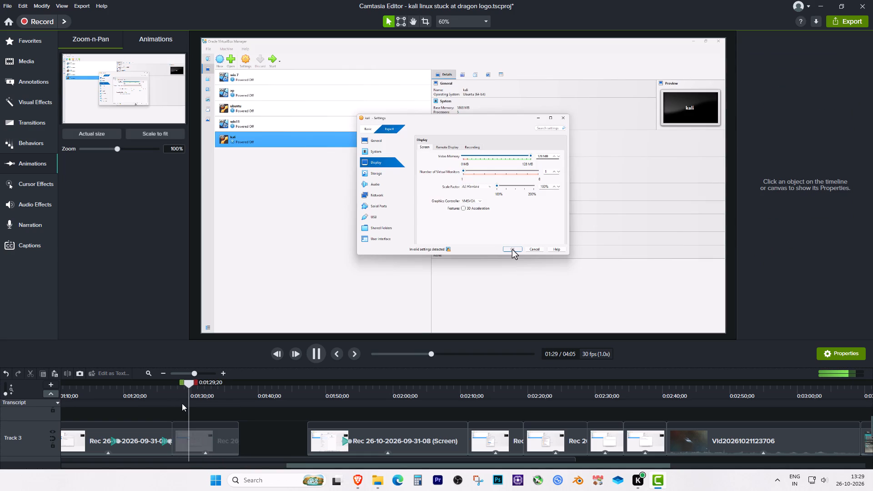
key(space)
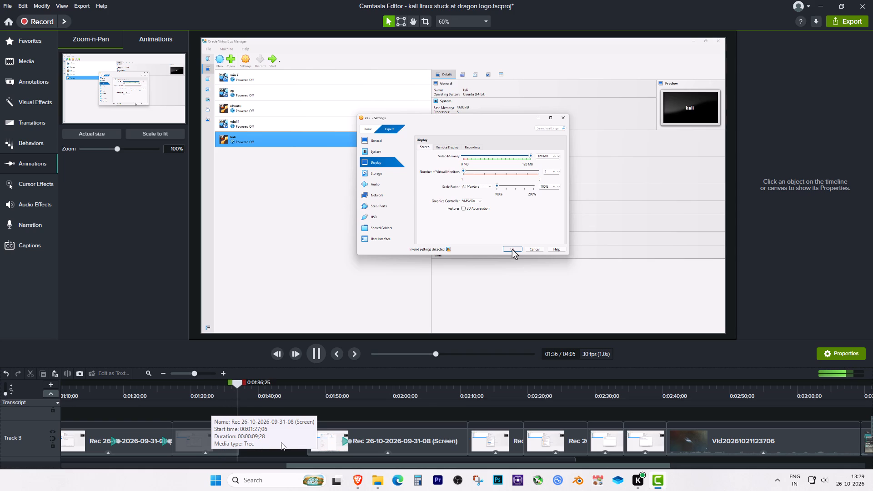
key(space)
Move all later Track 3 clips earlier to close the gap after the slowed piece at about 1:37;04.
click(161, 373)
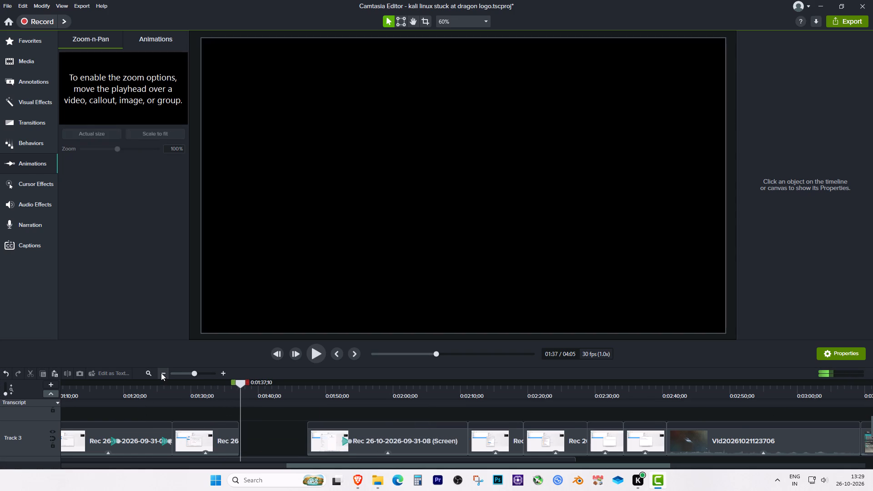
drag(722, 439, 294, 441)
drag(308, 441, 261, 438)
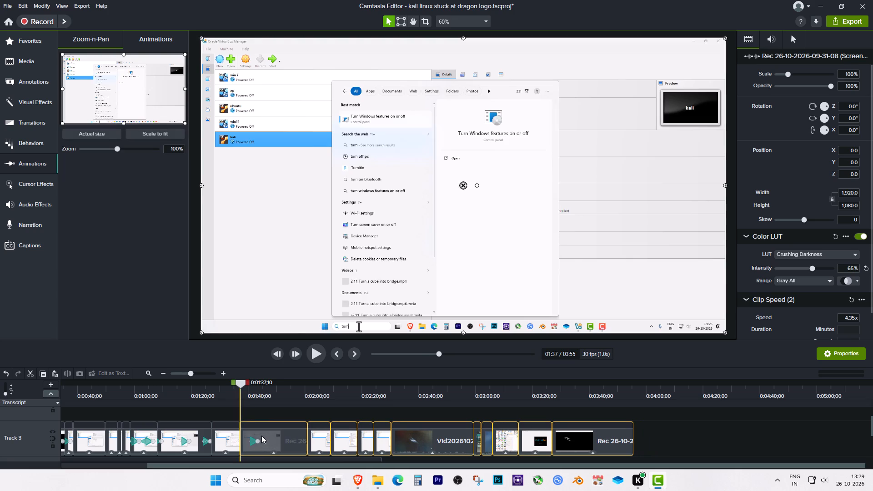
click(237, 386)
click(691, 438)
Preview the Windows features search clip and split it at 1:39;04.
key(space)
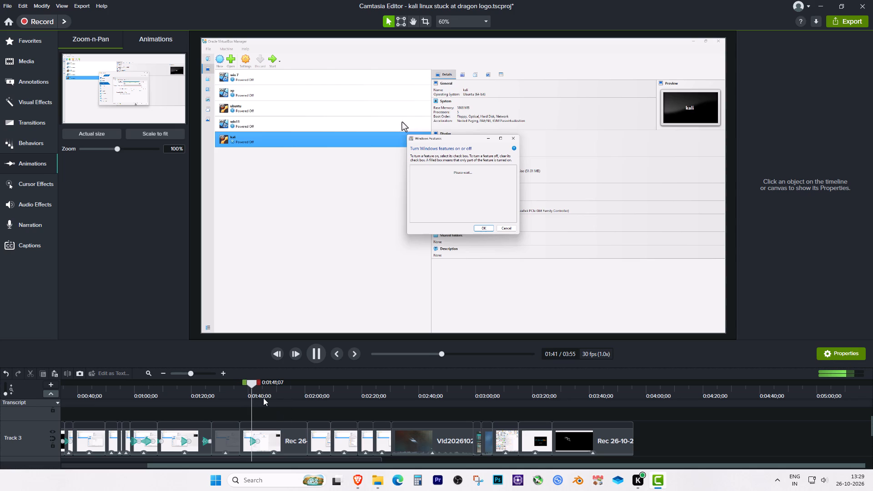
key(space)
drag(256, 385, 247, 385)
click(257, 430)
key(s)
Move all Track 3 clips after the 1:39.
drag(705, 428, 440, 447)
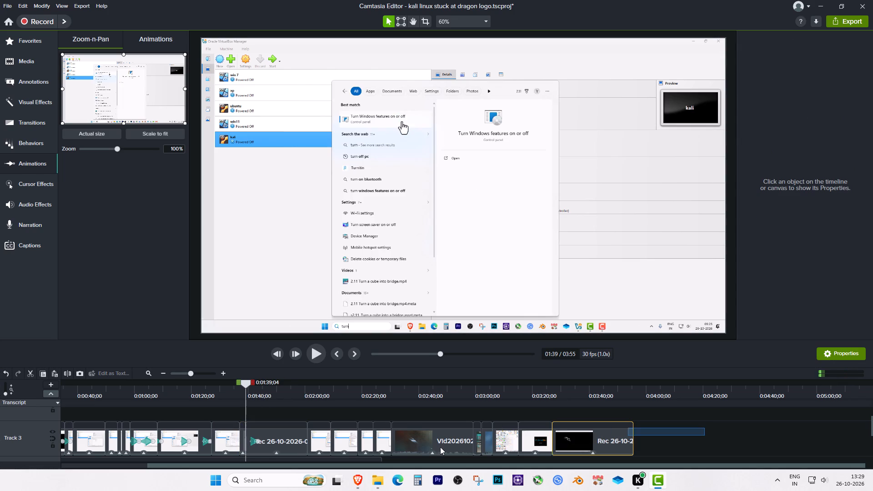
drag(440, 447, 273, 444)
drag(300, 441, 349, 442)
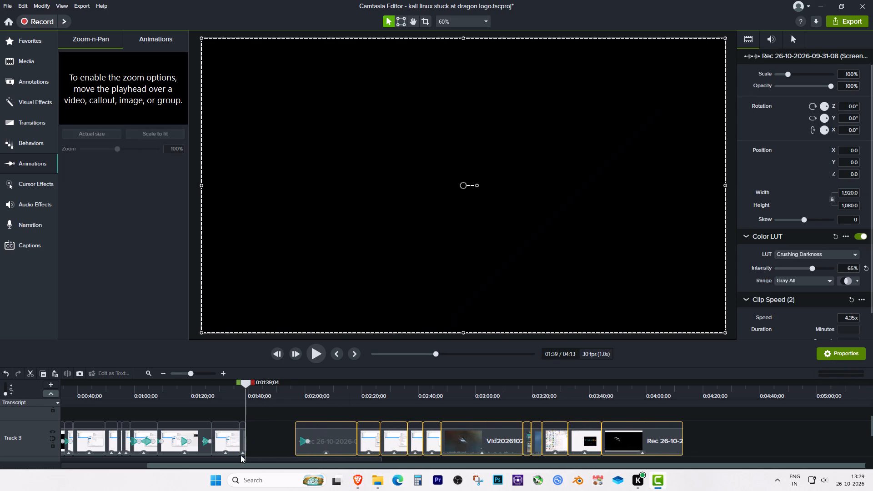
Add Clip Speed to the short piece at 1:37;04, slow it to 19 seconds 14 frames, 0.10x, and play it.
click(243, 452)
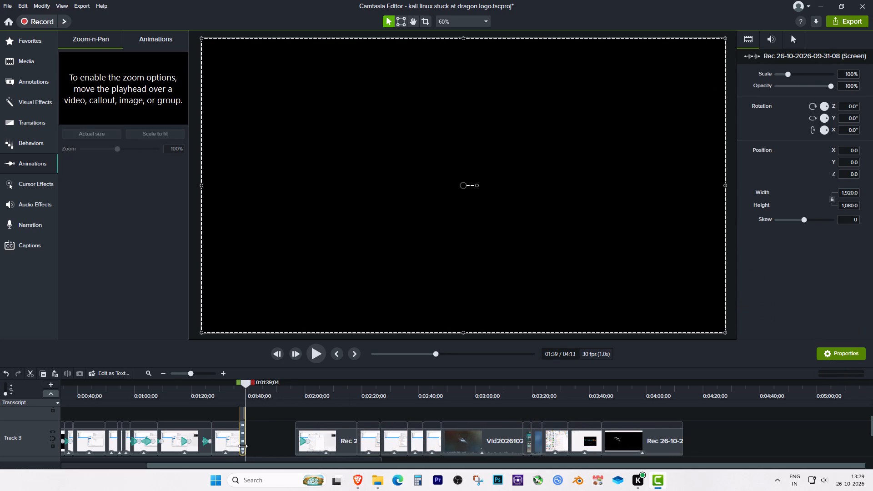
click(223, 373)
key(space)
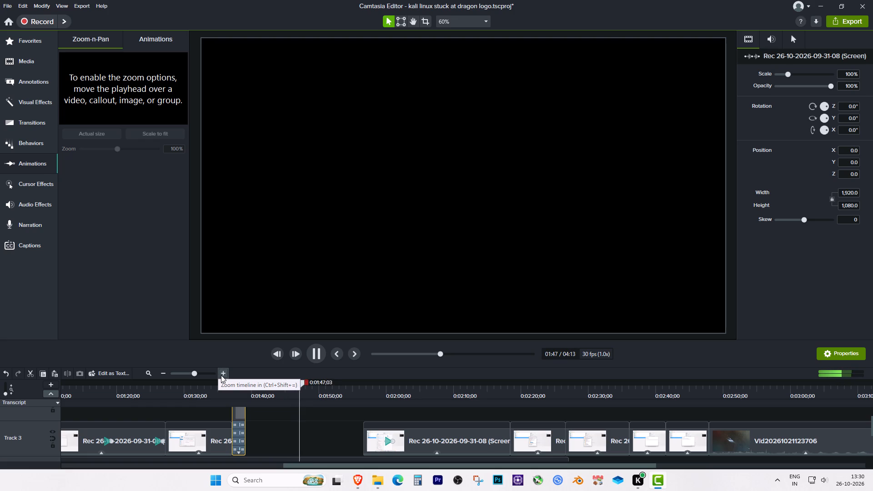
key(space)
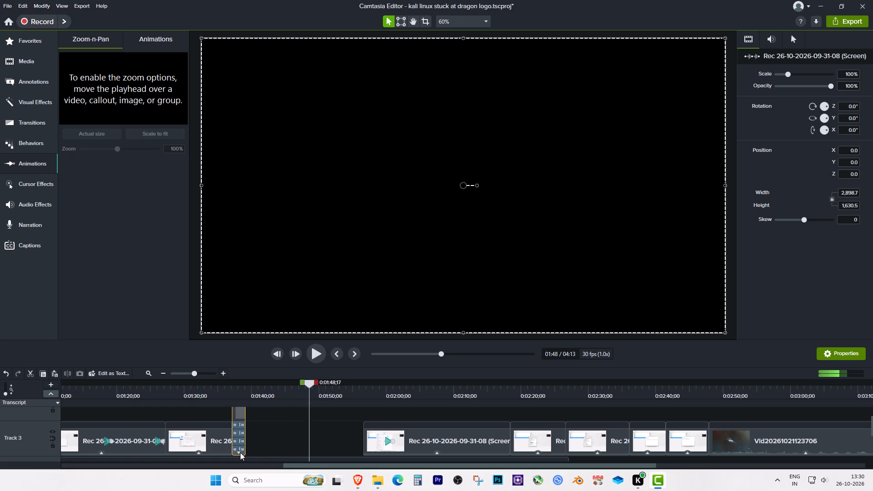
click(239, 453)
right_click(235, 432)
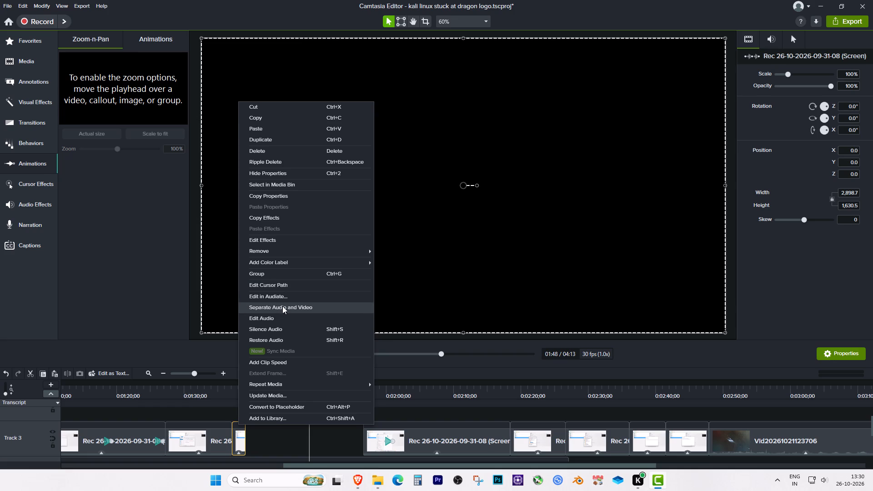
click(279, 365)
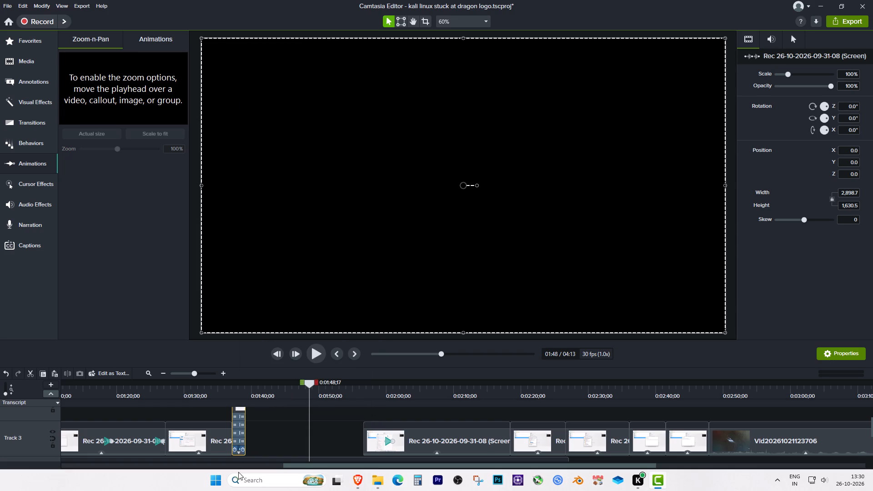
drag(245, 449, 365, 443)
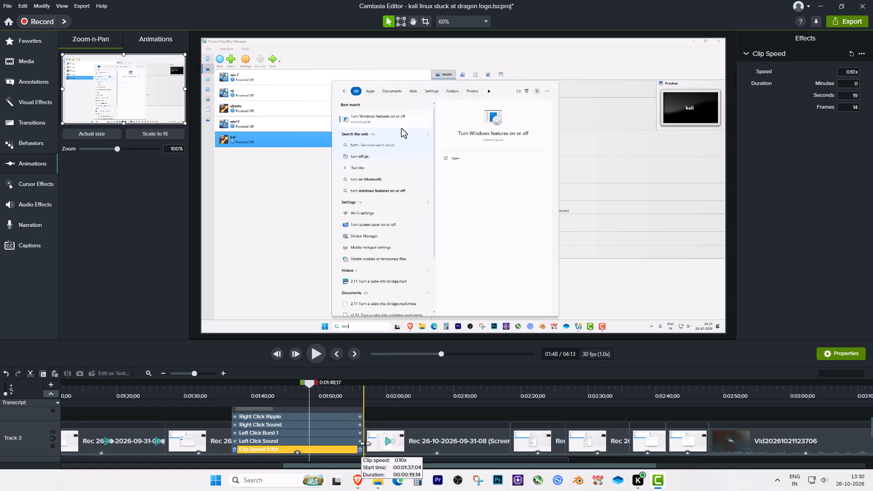
drag(365, 443, 366, 443)
key(space)
click(296, 451)
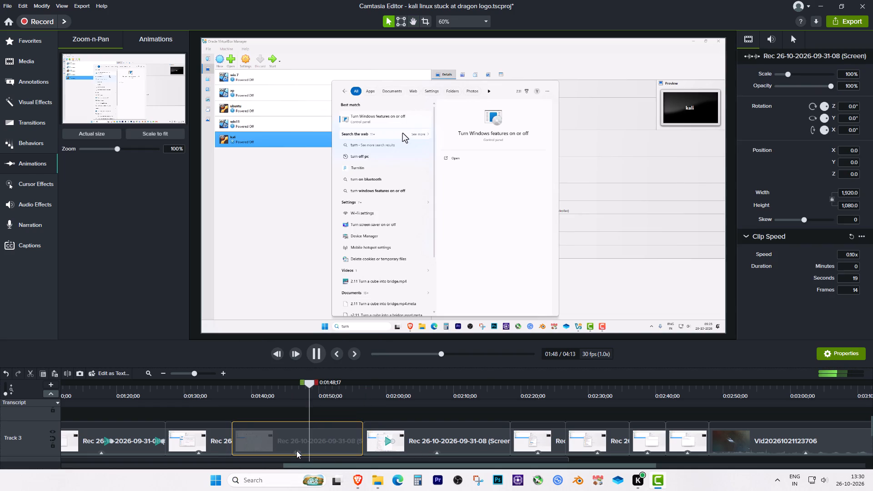
key(space)
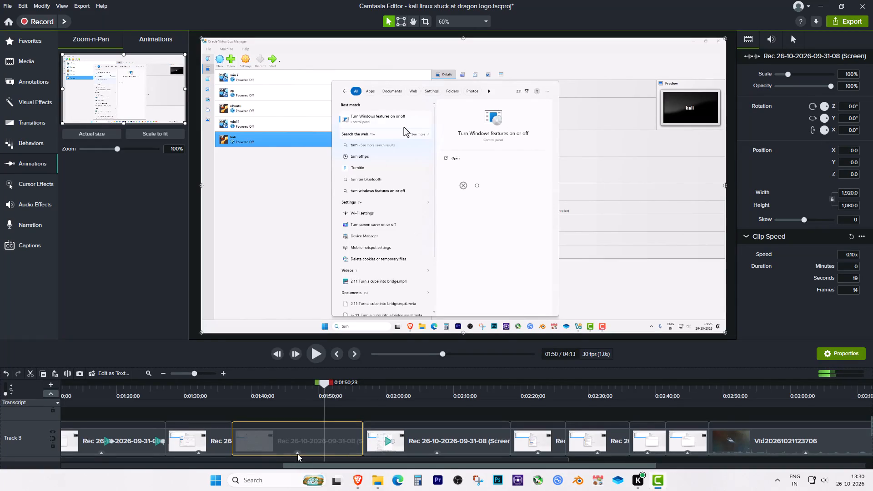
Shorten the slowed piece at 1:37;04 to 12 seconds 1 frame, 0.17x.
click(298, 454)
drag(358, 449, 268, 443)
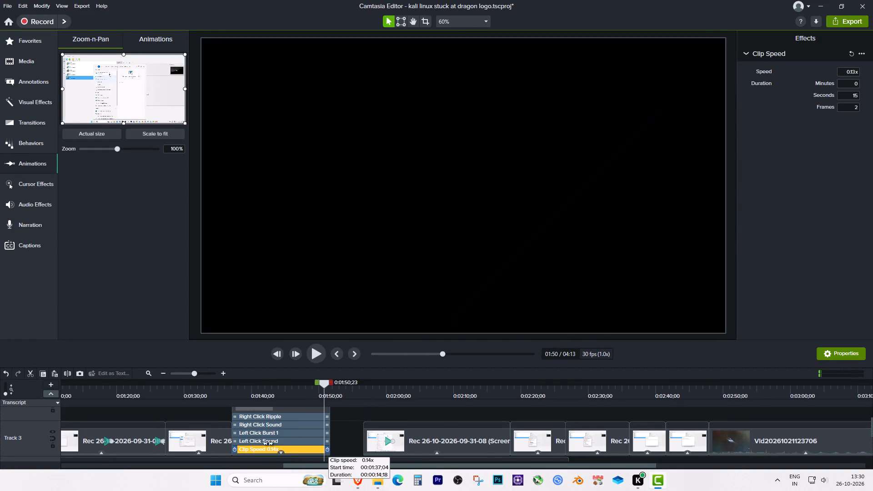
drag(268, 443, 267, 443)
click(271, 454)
Play the slowed search piece against the narration and stretch its clip speed so that it ends at 1:50;11.
click(268, 394)
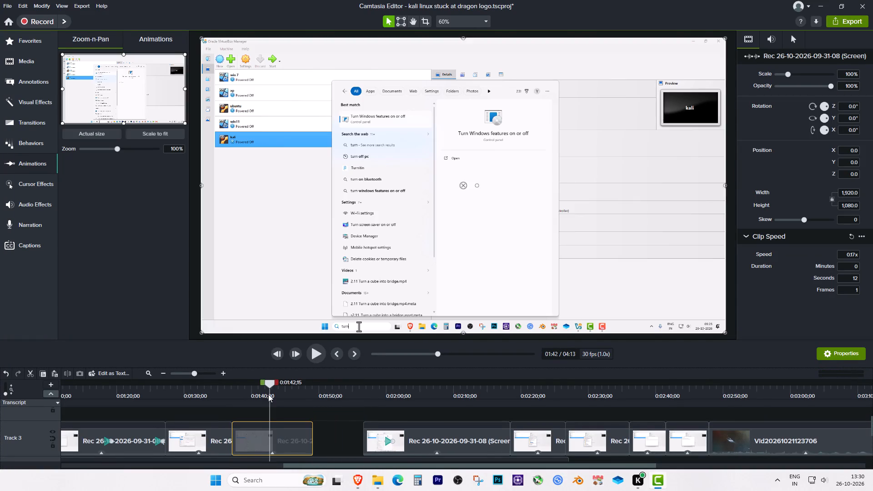
key(space)
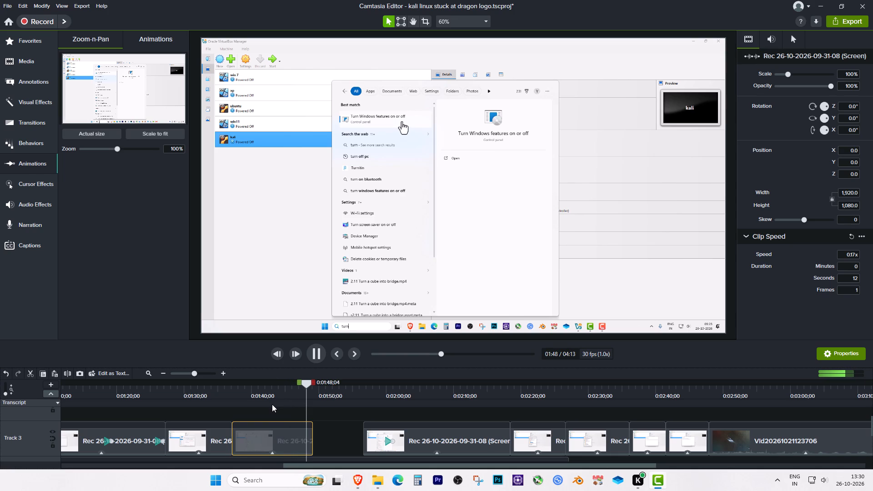
key(space)
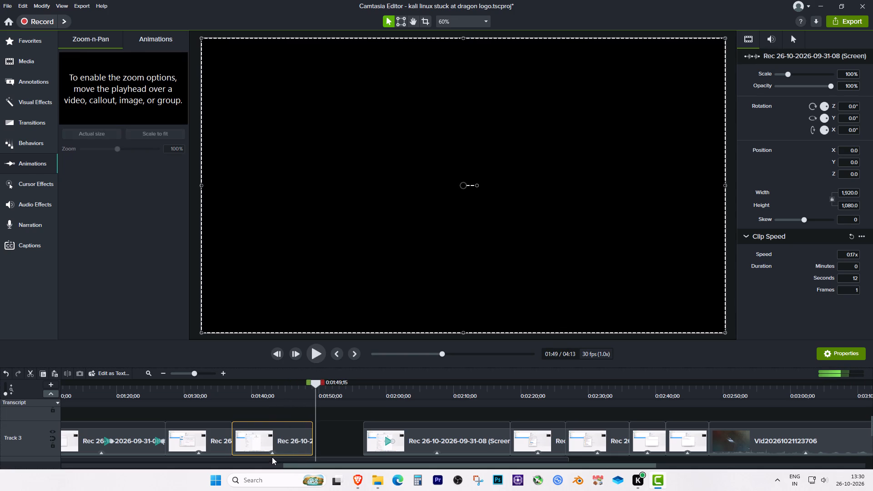
key(space)
key(space)
click(272, 455)
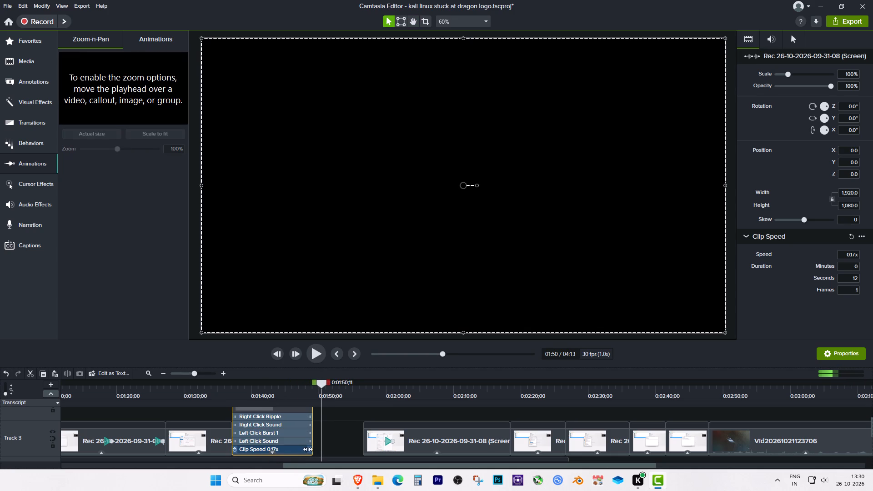
drag(312, 448, 323, 448)
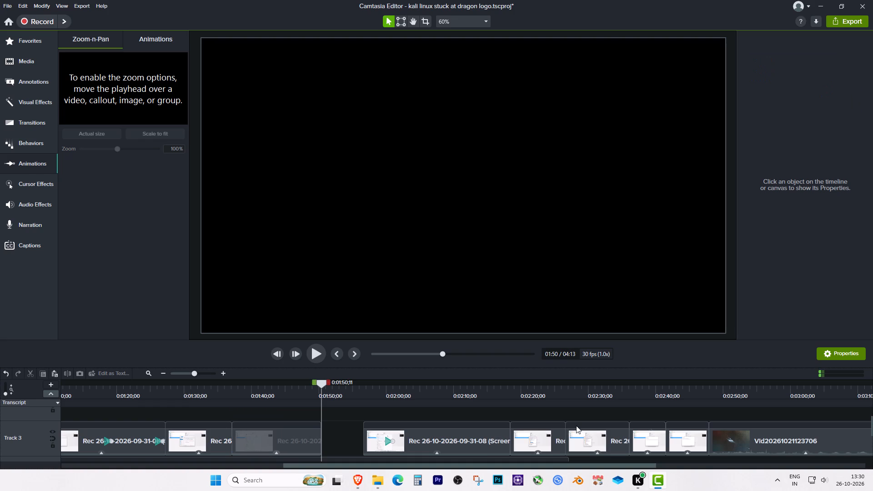
Move all later Track 3 clips earlier to meet the slowed piece's end at 1:50;11 and play on from there.
click(166, 376)
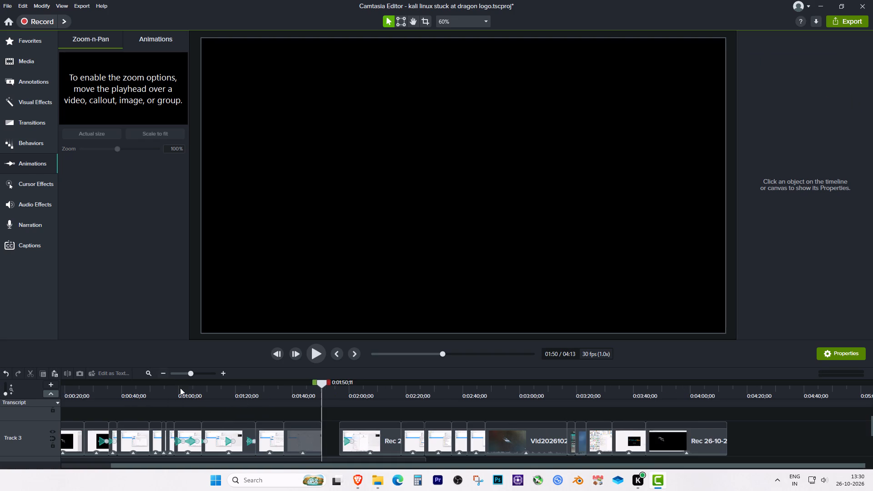
drag(755, 432, 341, 441)
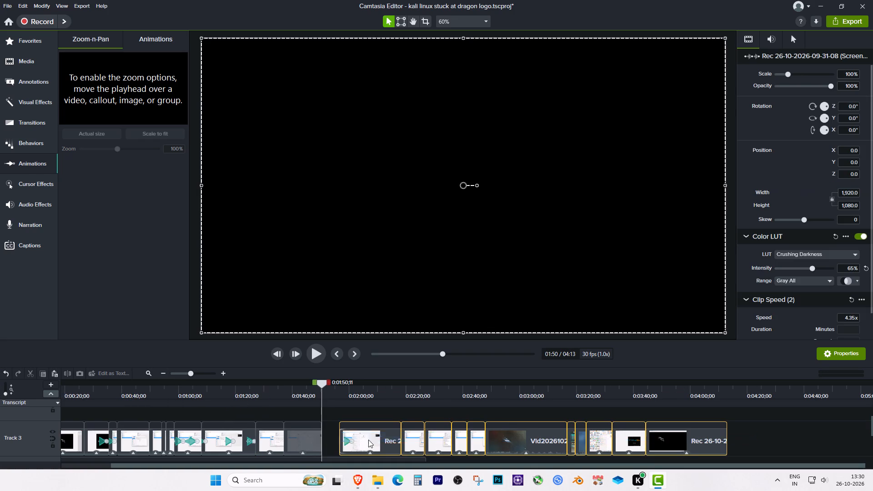
drag(373, 439, 344, 440)
key(space)
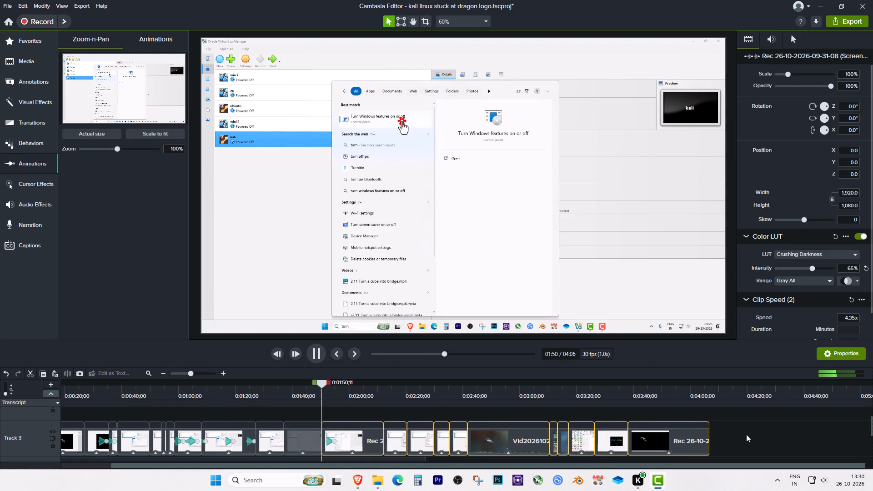
click(758, 440)
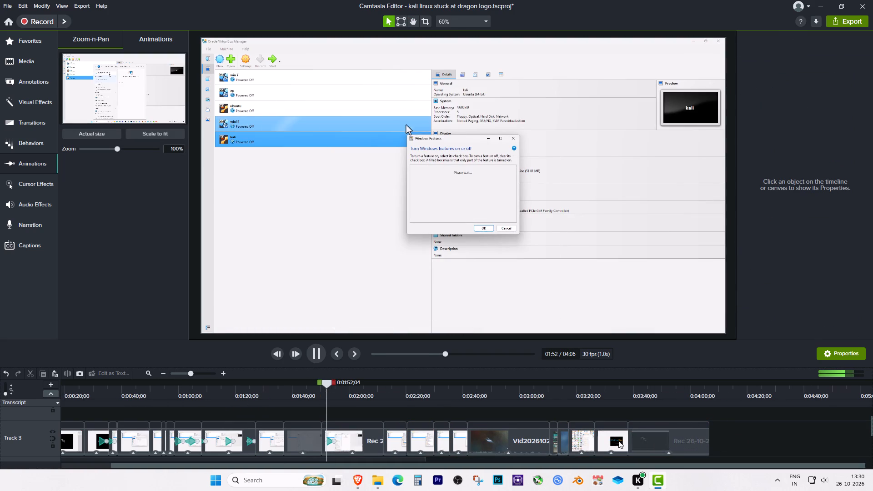
Shorten the slowed search piece at 1:37;04 to 10 seconds 5 frames, 0.20x, so that it ends at 1:47;09.
key(space)
drag(334, 390, 313, 395)
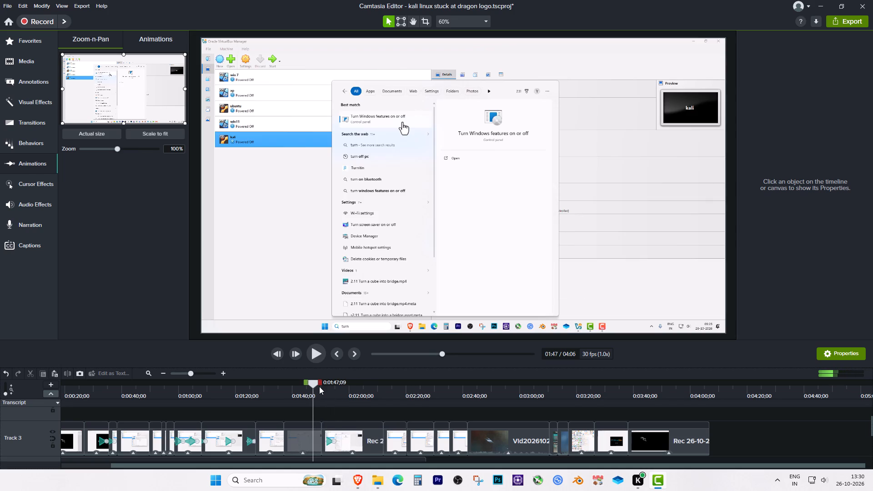
click(302, 455)
drag(317, 451, 310, 451)
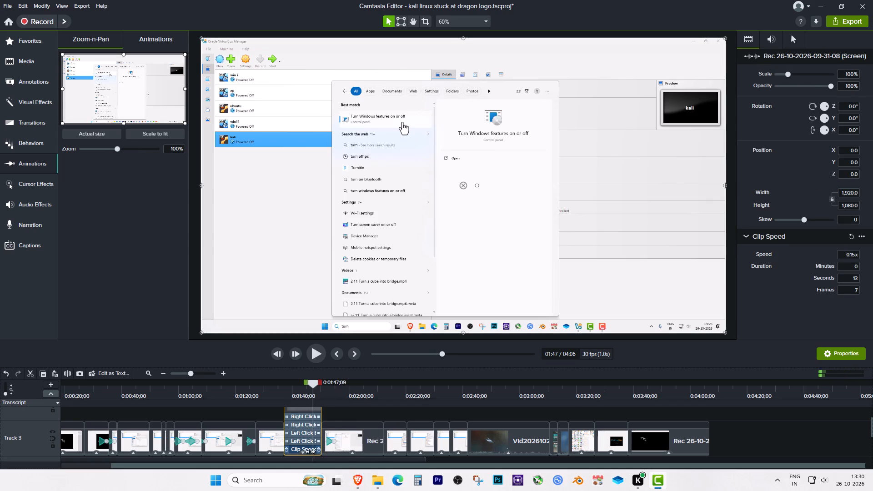
drag(310, 451, 304, 450)
click(298, 453)
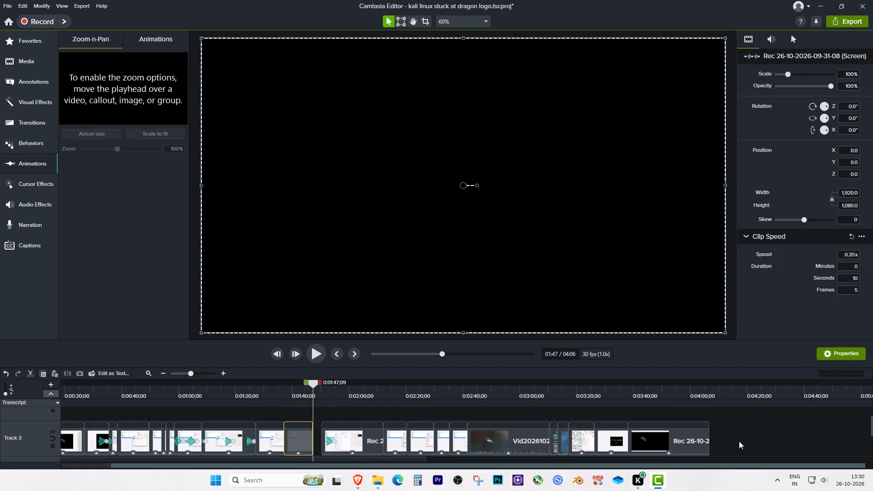
Move all later Track 3 clips earlier to meet the slowed piece's end at 1:47;09 and play on from there.
drag(754, 443, 346, 445)
drag(354, 444, 336, 442)
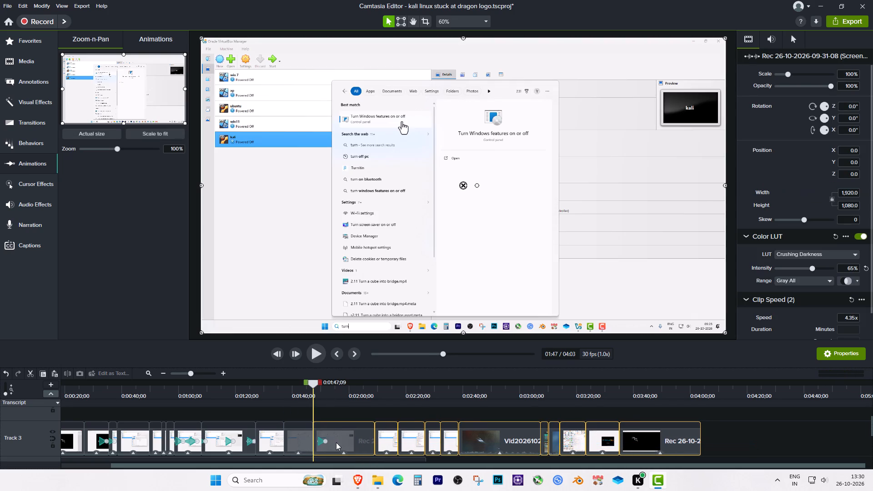
drag(336, 442, 335, 442)
click(308, 389)
key(space)
click(720, 431)
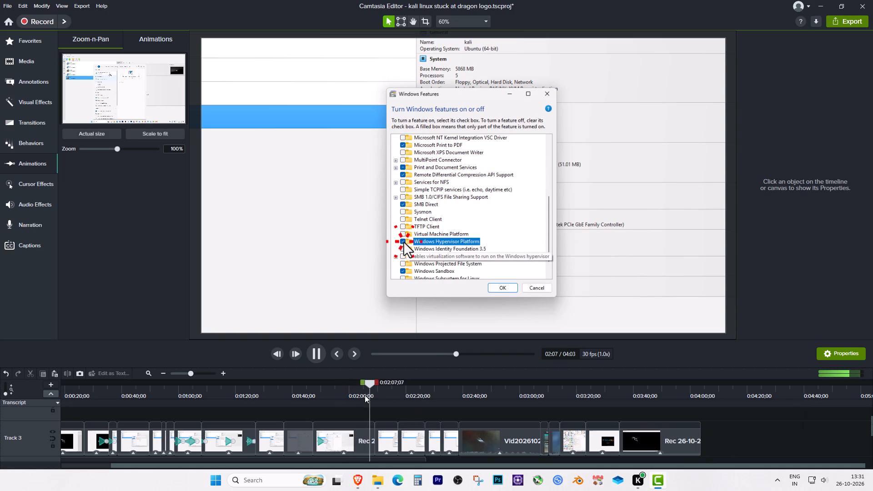
Split the Track 2 narration at 1:55.
key(space)
scroll(840, 446, down, 4)
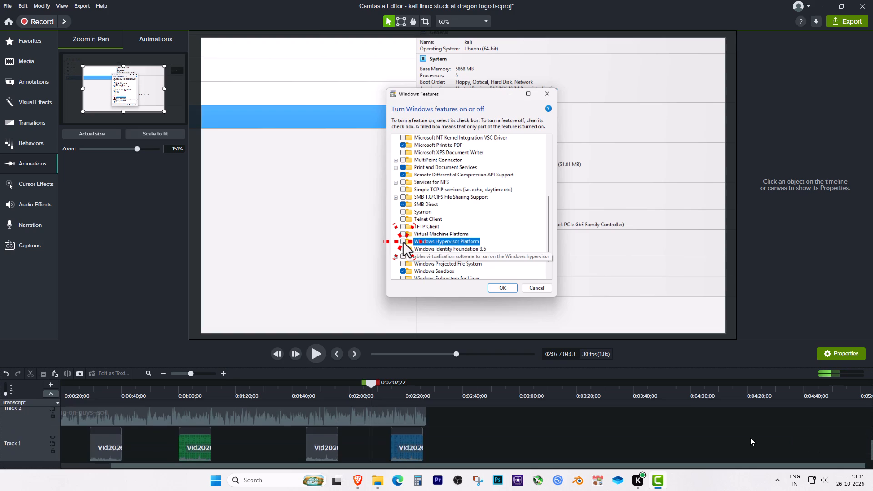
scroll(416, 466, up, 2)
click(345, 388)
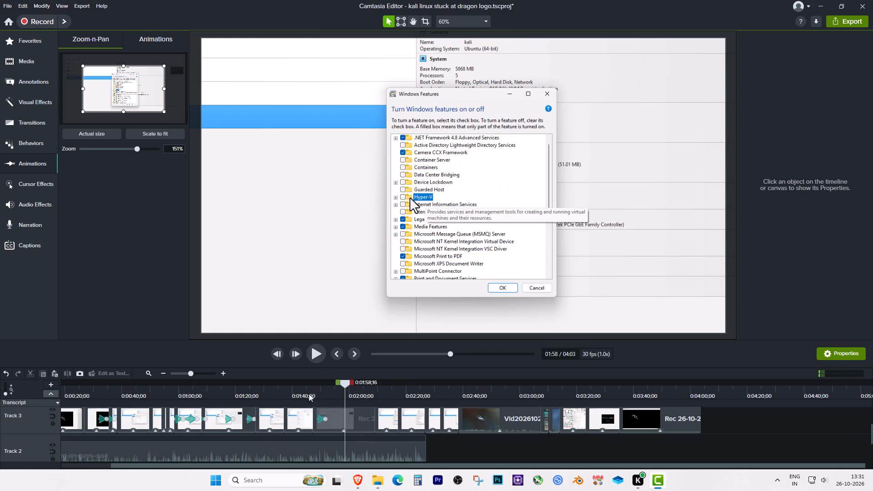
click(222, 372)
click(222, 372)
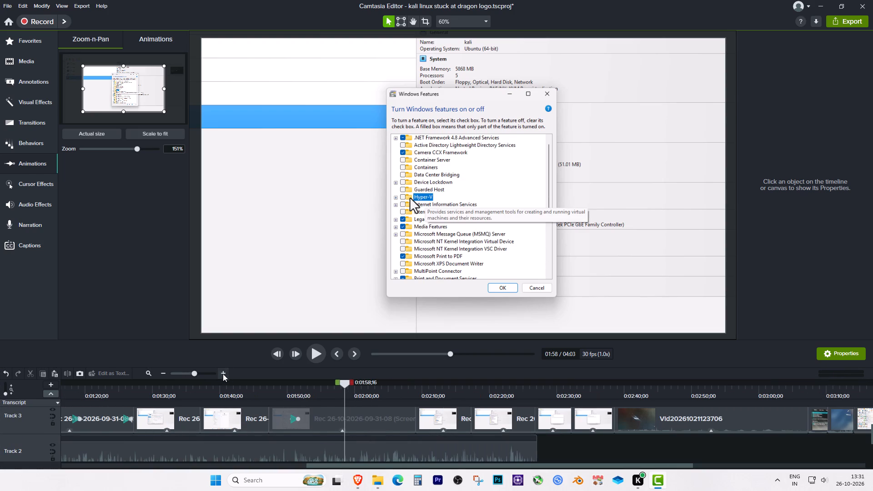
click(313, 393)
key(space)
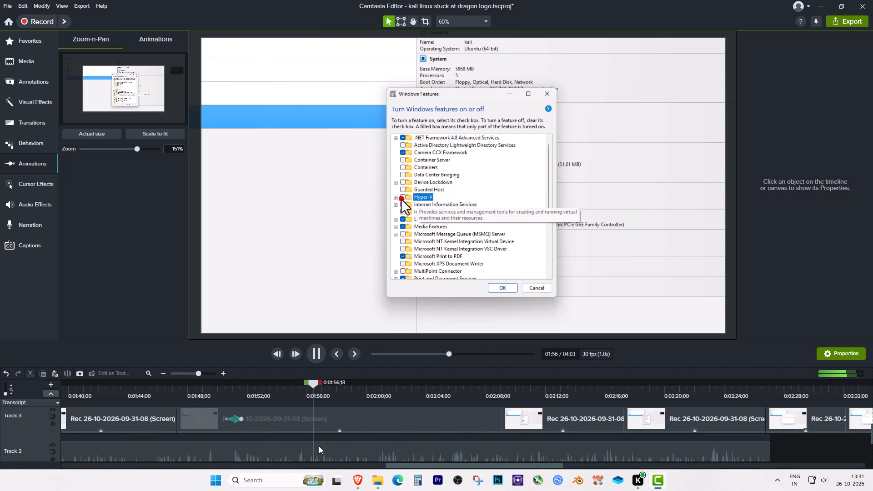
key(space)
drag(287, 404, 282, 403)
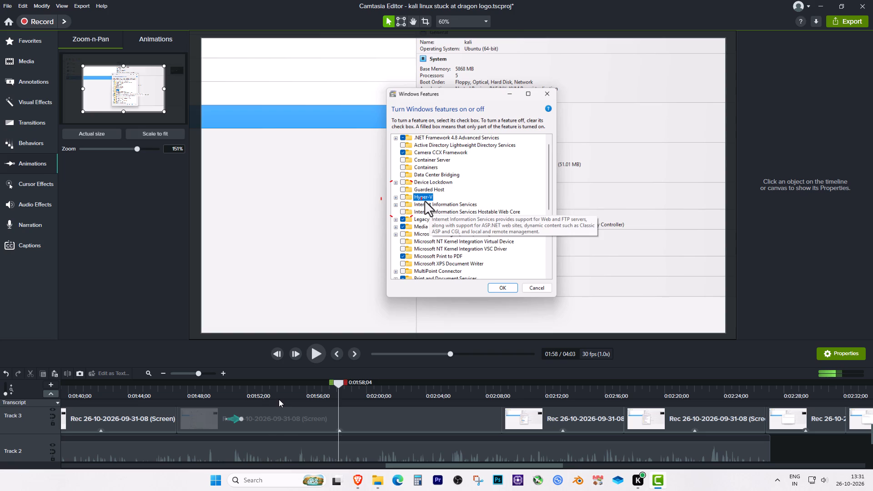
click(280, 395)
key(space)
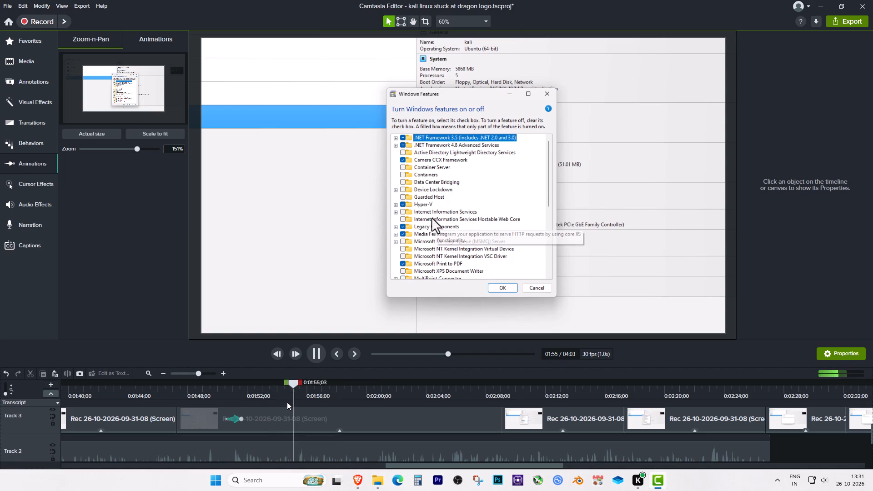
key(space)
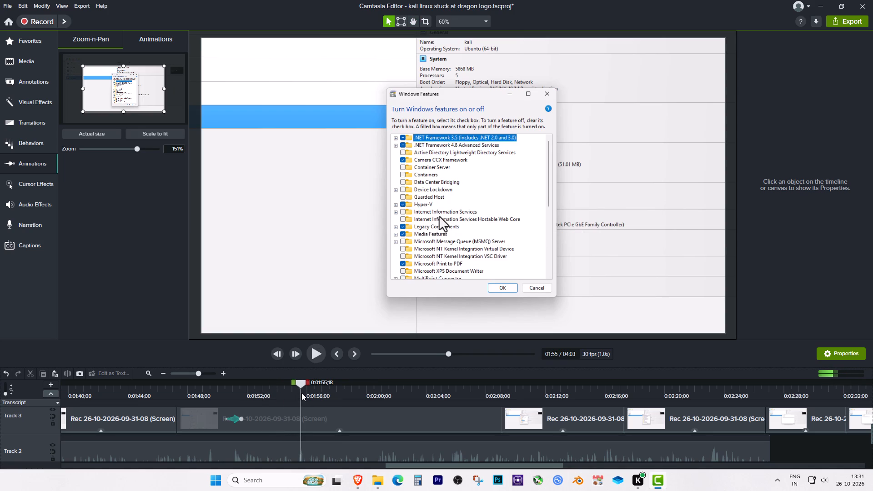
drag(302, 387, 297, 387)
click(329, 457)
key(s)
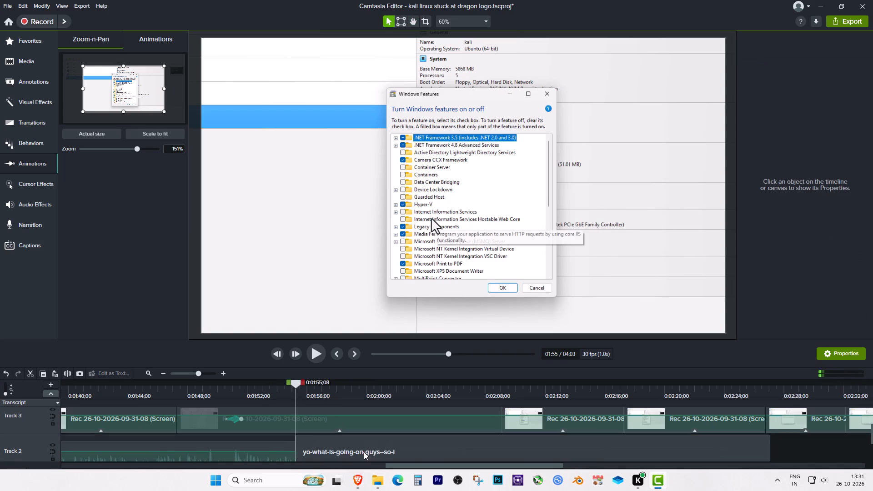
drag(416, 456, 512, 452)
Play the opening of the Windows Features window against the narration and split its Track 3 clip at 1:53;10.
click(250, 385)
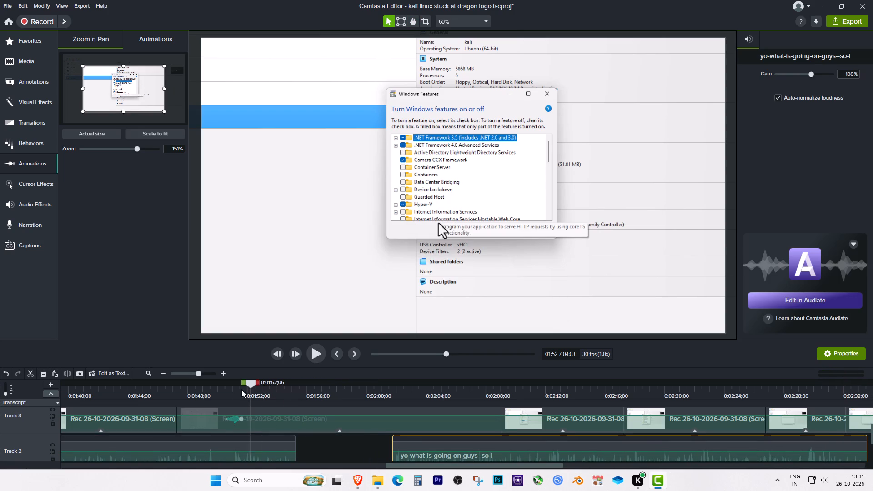
key(space)
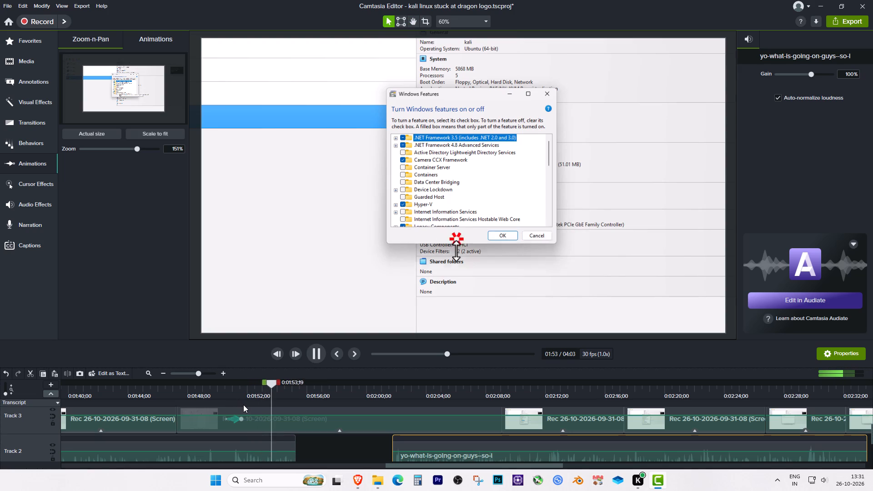
key(space)
drag(276, 385, 261, 386)
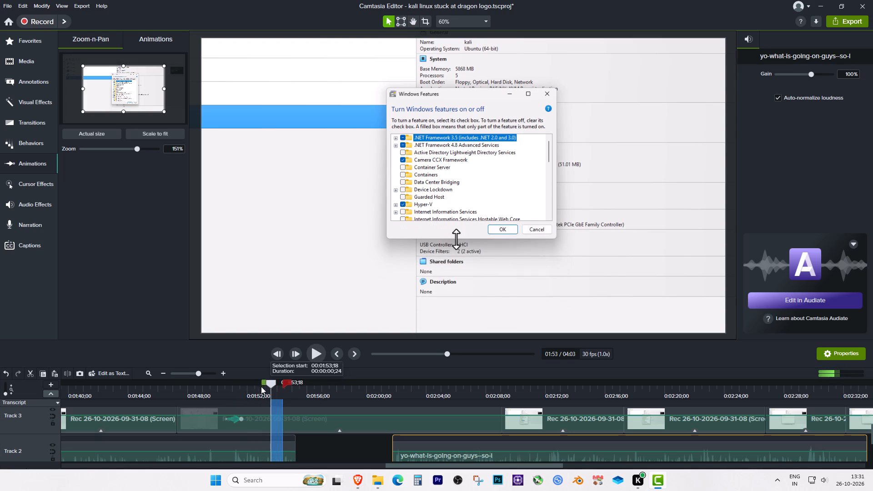
drag(261, 386, 252, 387)
double_click(255, 386)
click(277, 433)
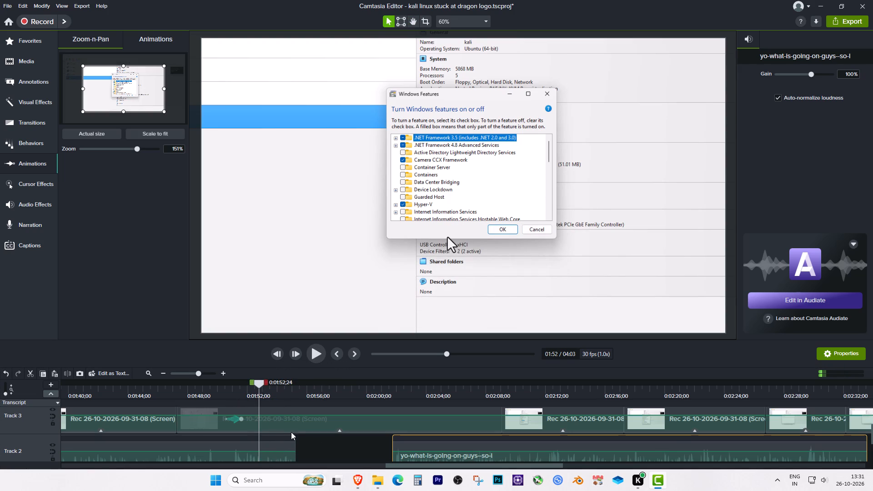
scroll(318, 442, up, 1)
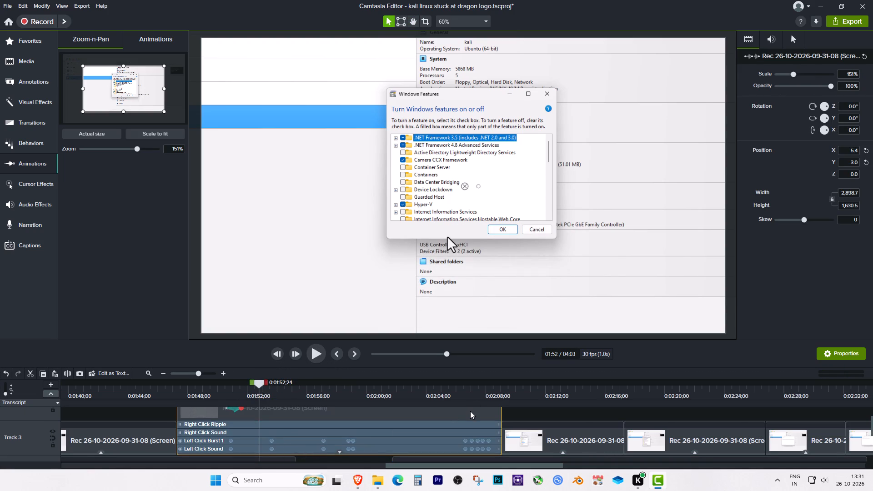
click(470, 411)
click(542, 406)
click(153, 411)
double_click(291, 411)
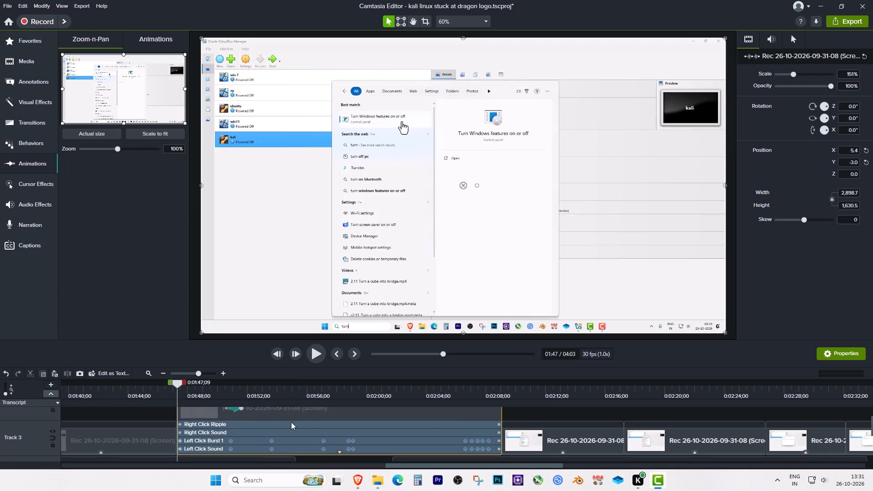
click(339, 454)
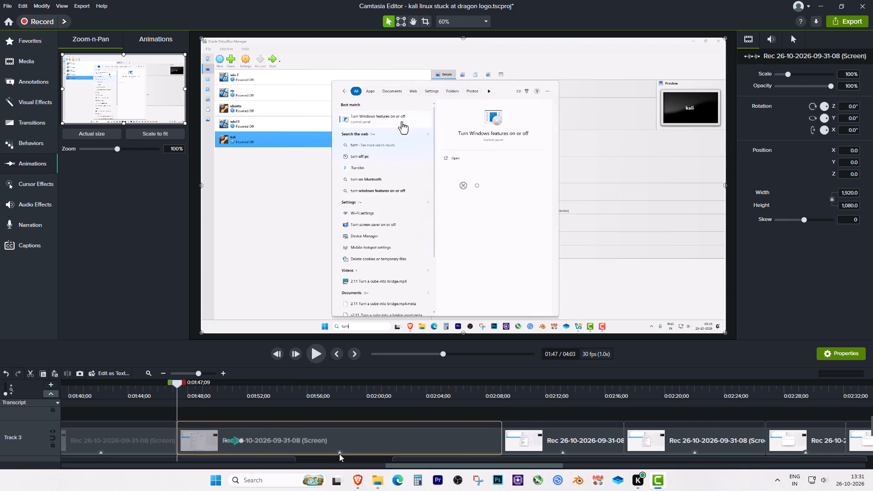
drag(181, 385, 238, 386)
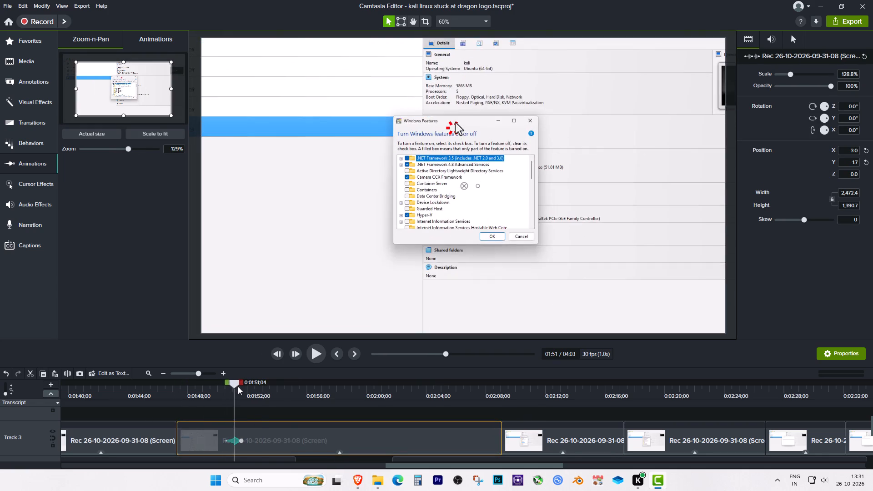
drag(238, 386, 272, 390)
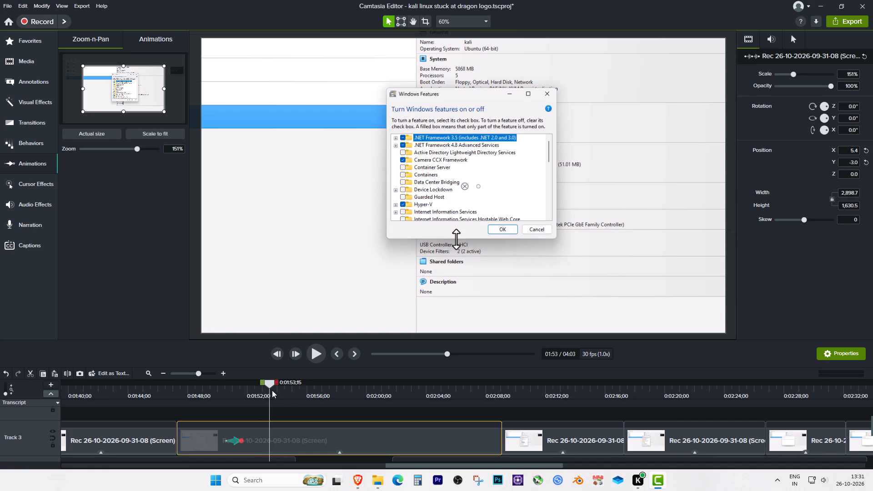
drag(272, 390, 271, 390)
key(s)
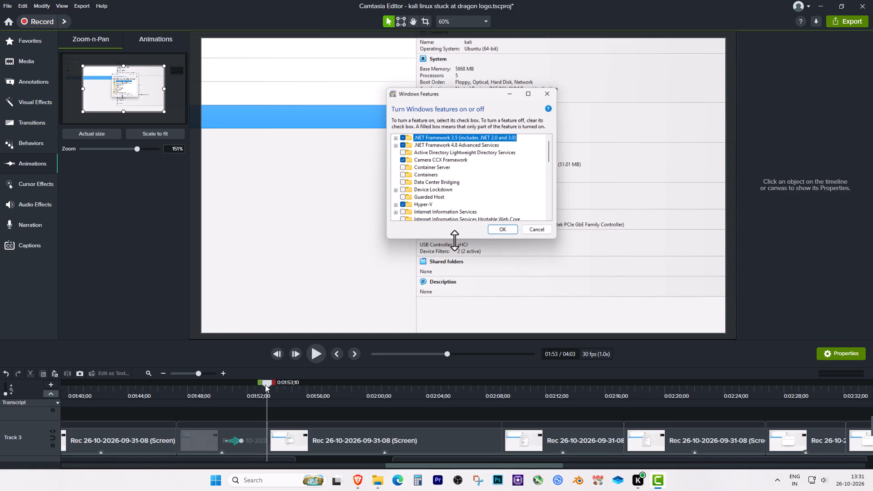
Split the Windows Features clip again at 1:56;29, at the Hyper-V checkbox, and delete the piece between the two cuts.
drag(266, 385, 321, 391)
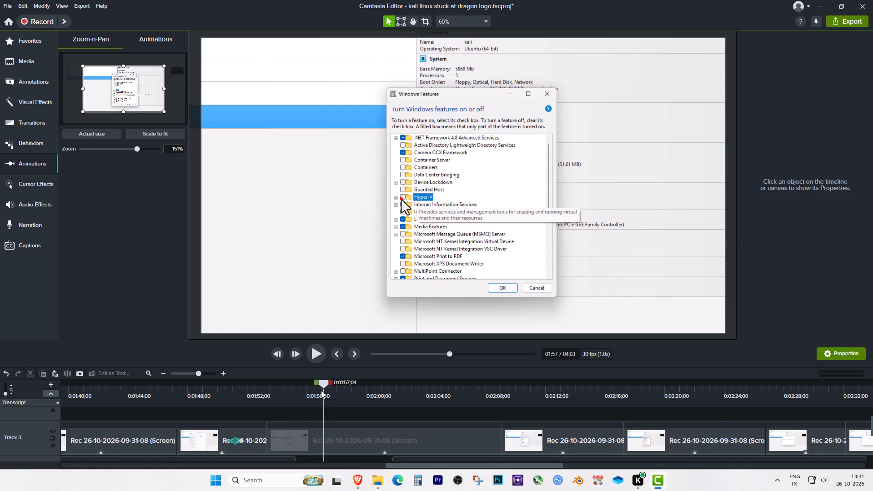
drag(321, 391, 320, 391)
click(331, 439)
key(s)
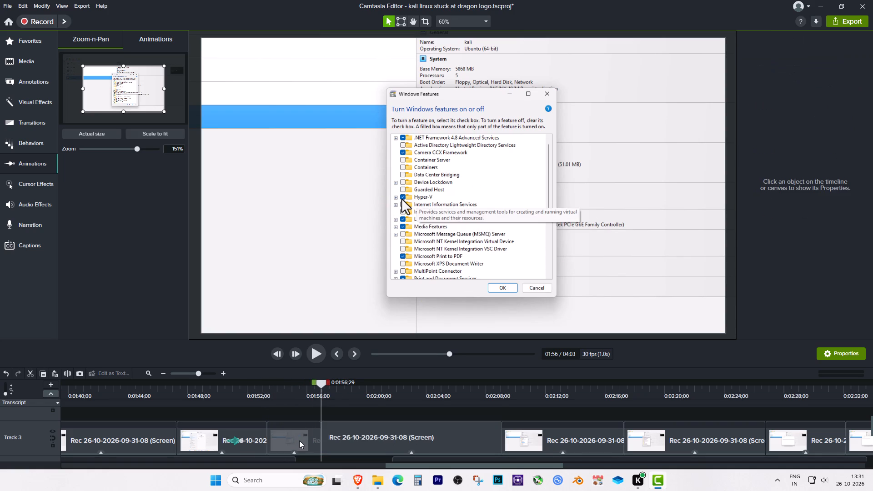
click(299, 441)
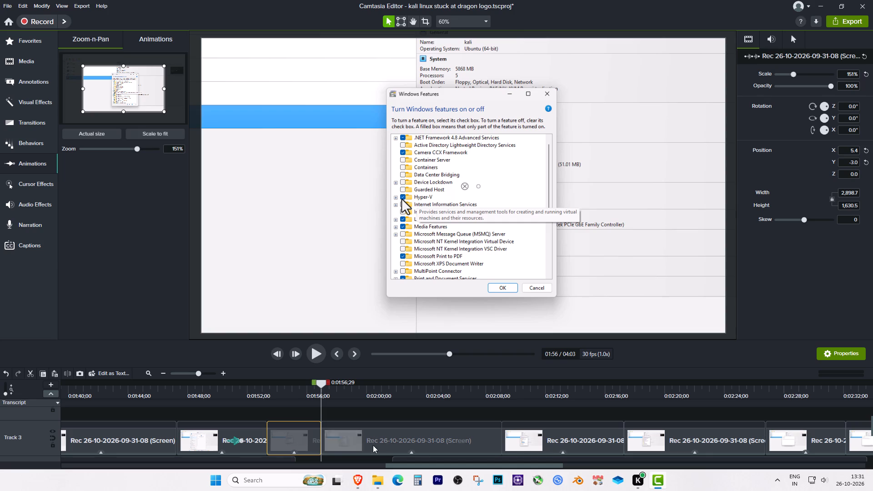
scroll(389, 445, down, 1)
key(Delete)
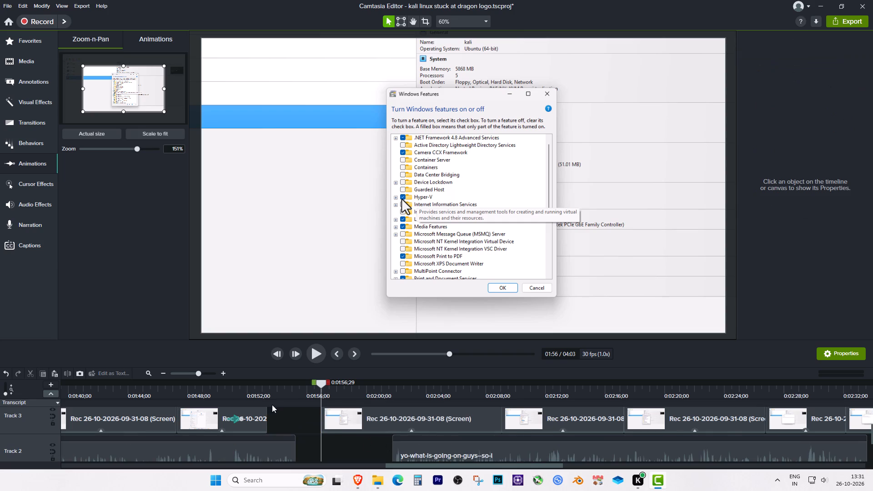
Move all later Track 3 clips earlier to close the gap and meet the clip ending at 1:53;10.
click(162, 374)
click(161, 374)
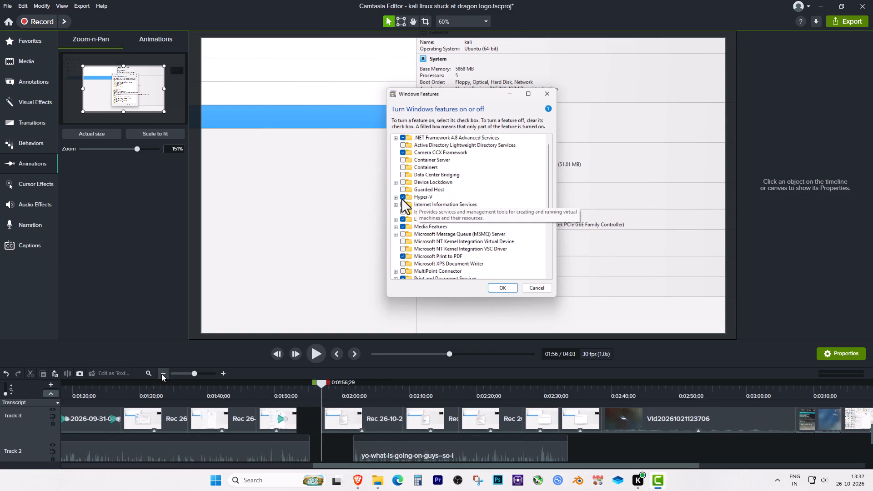
drag(726, 417, 330, 416)
drag(343, 419, 329, 418)
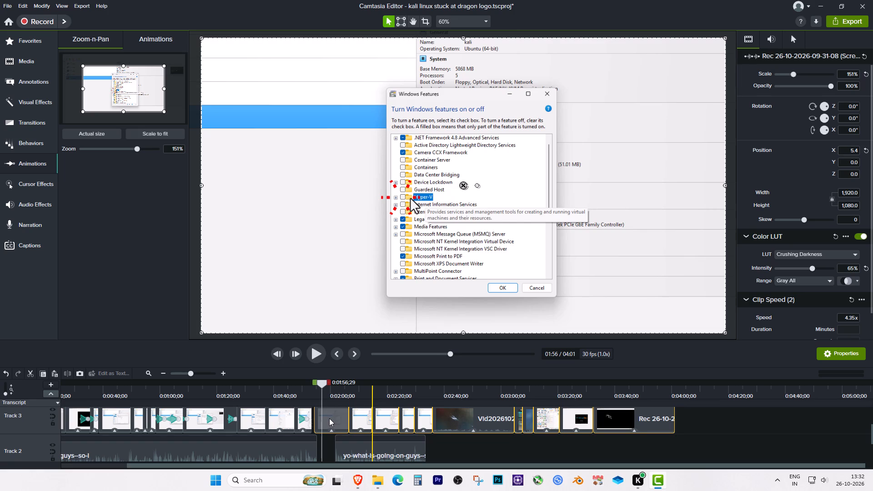
drag(329, 418, 327, 418)
Play the Windows Features section around the Hyper-V checkbox and split its Track 3 clip at 1:56;09.
click(307, 387)
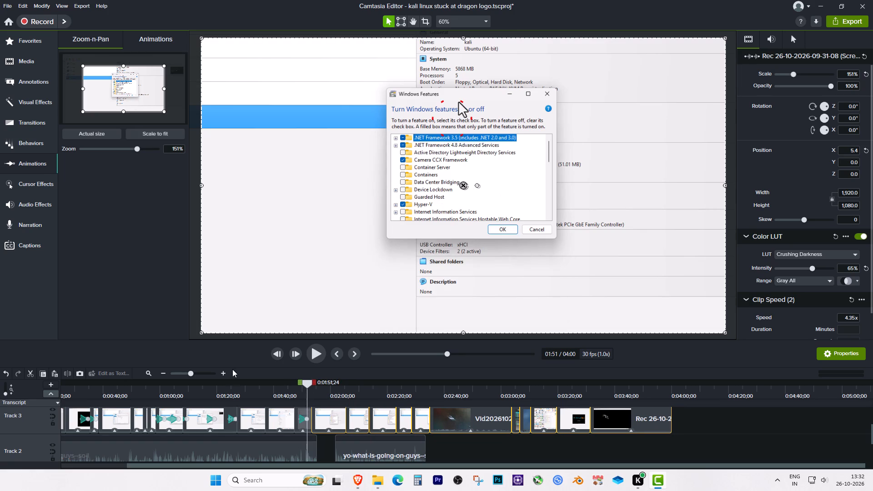
double_click(224, 373)
click(430, 447)
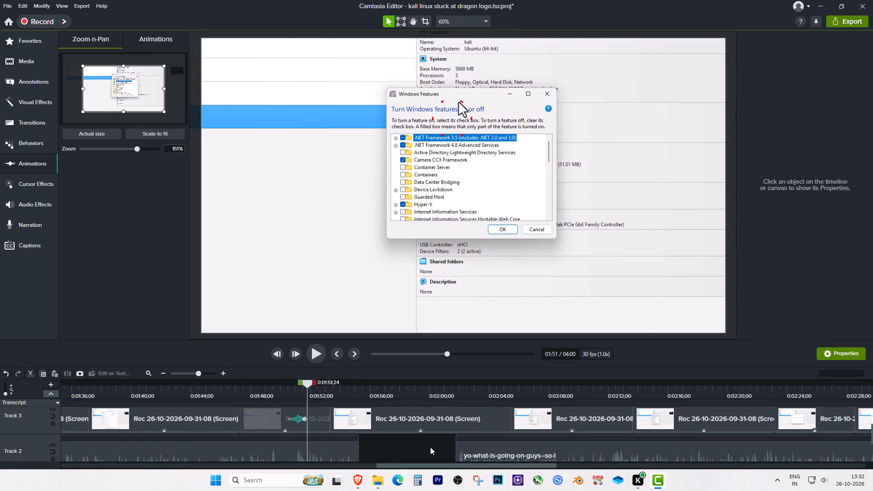
key(space)
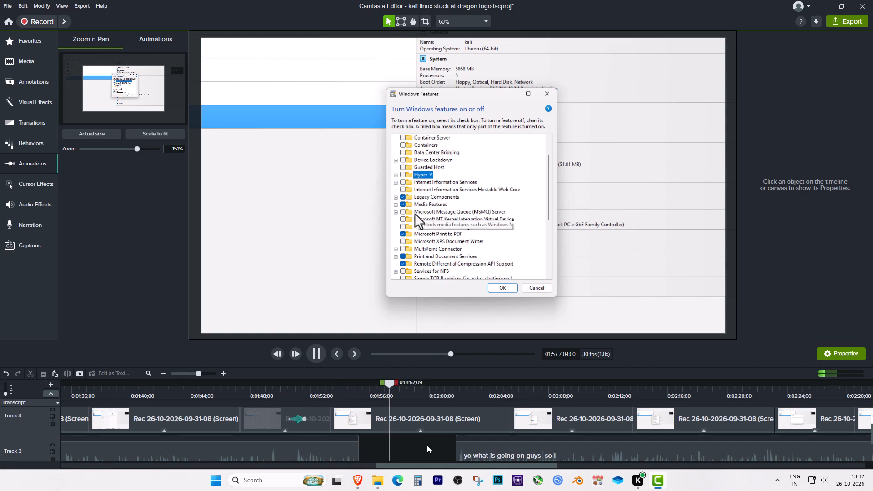
key(space)
drag(402, 387, 381, 387)
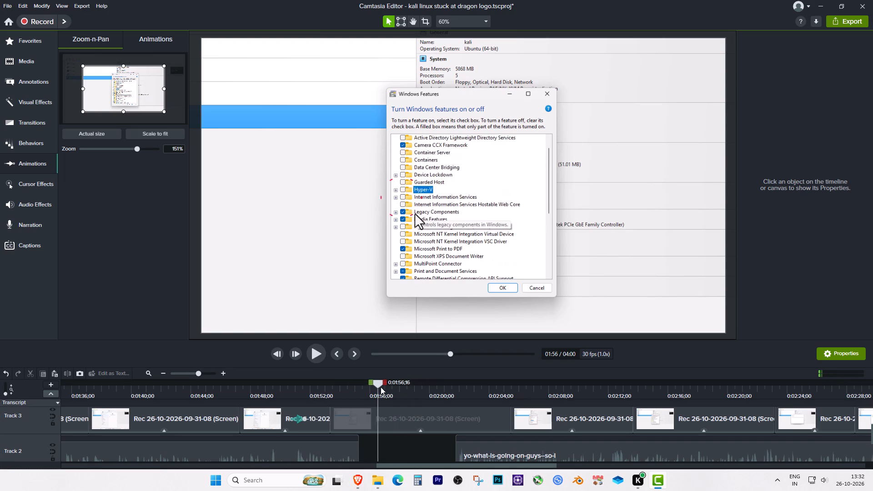
drag(381, 387, 386, 387)
key(space)
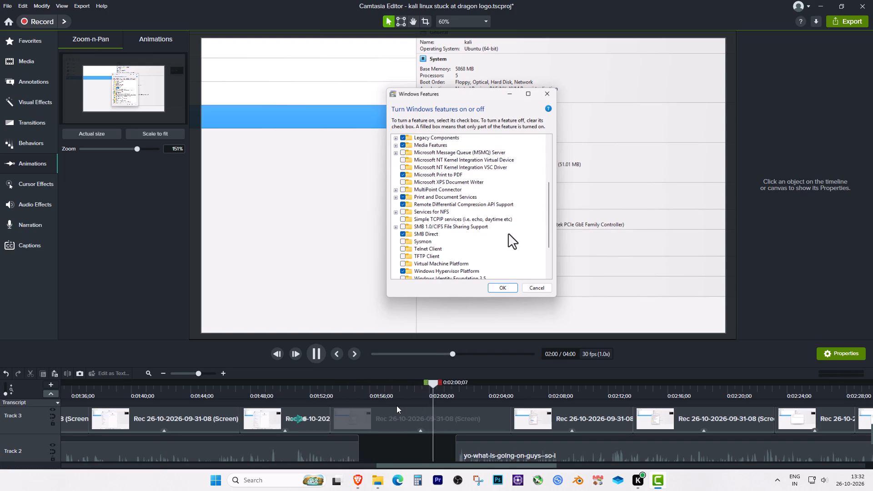
key(space)
drag(442, 382, 361, 390)
drag(367, 389, 374, 391)
click(371, 422)
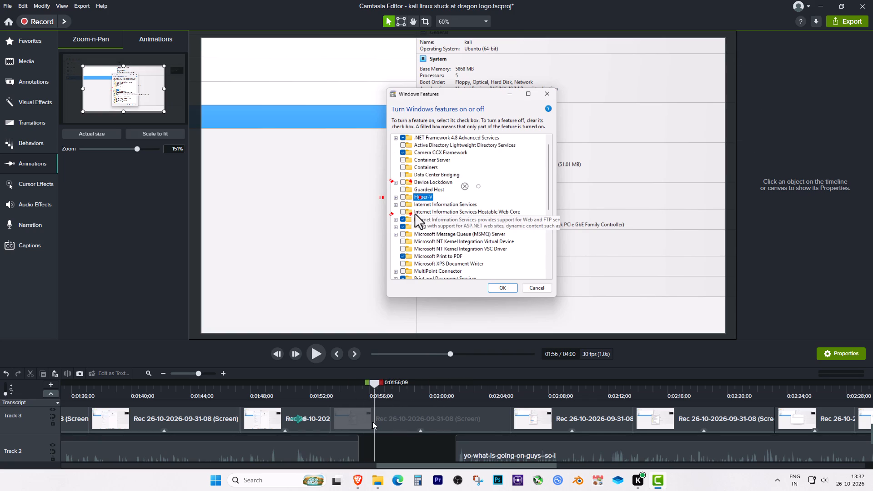
key(s)
Split the same Windows Features clip again at 2:02;20, when the cursor reaches the Windows Hypervisor Platform checkbox.
drag(376, 388, 414, 394)
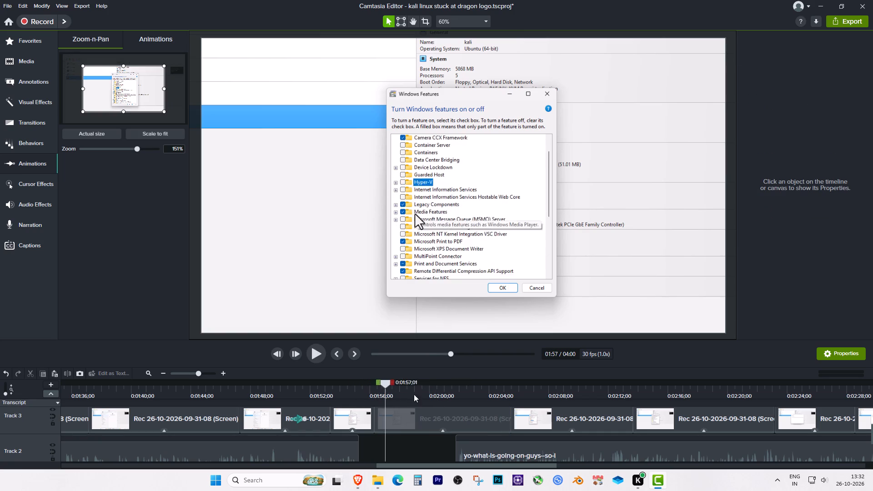
drag(414, 394, 487, 396)
click(485, 420)
key(s)
Add clip speed to the scrolling piece between the two cuts and shorten it to 25 frames at 7.64x.
click(447, 422)
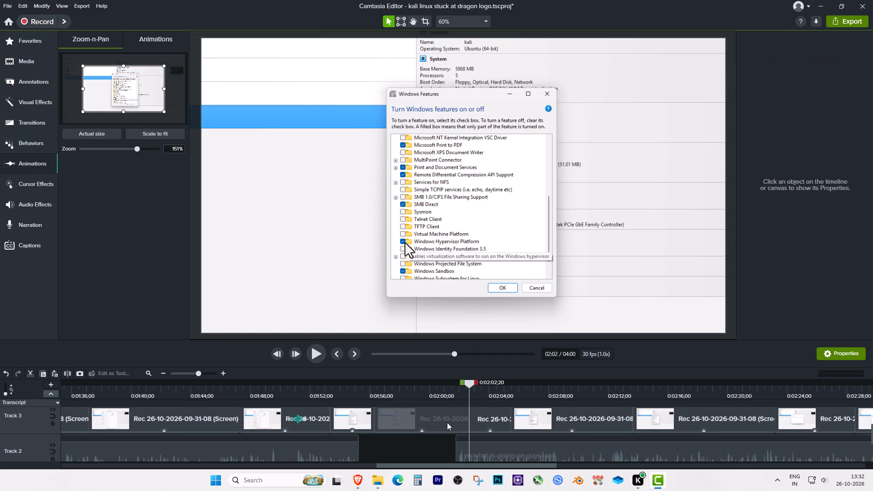
right_click(447, 422)
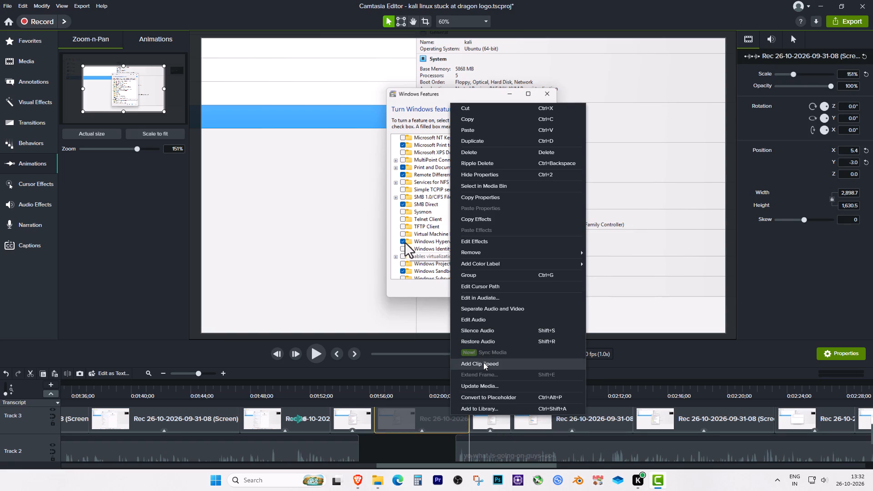
click(483, 362)
drag(467, 426, 382, 424)
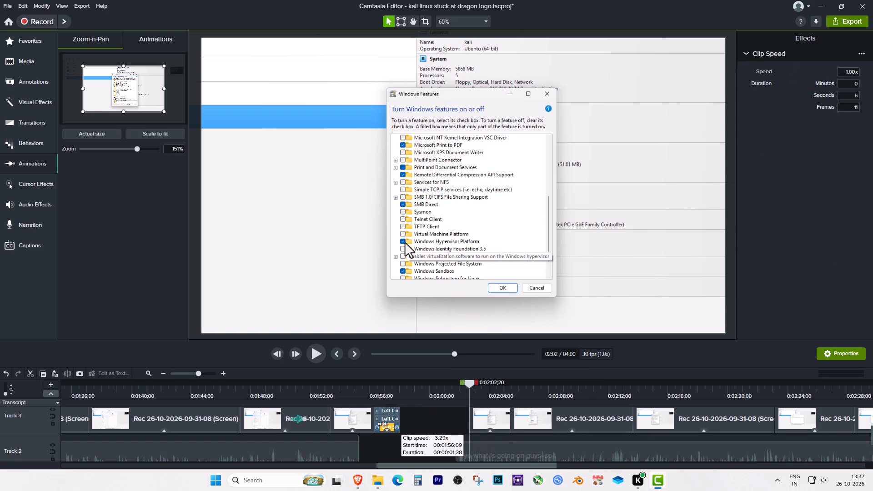
drag(382, 424, 373, 423)
click(379, 432)
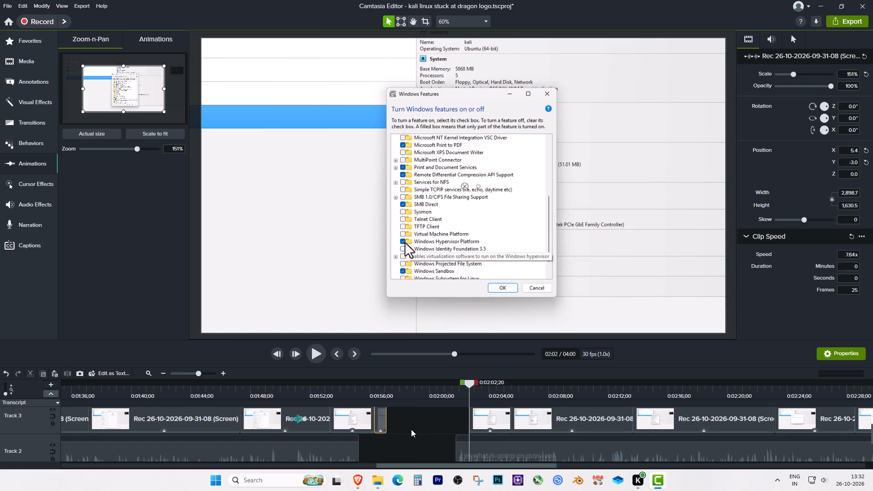
Select all later Track 3 clips and move them earlier to meet the end of the sped-up piece.
click(167, 371)
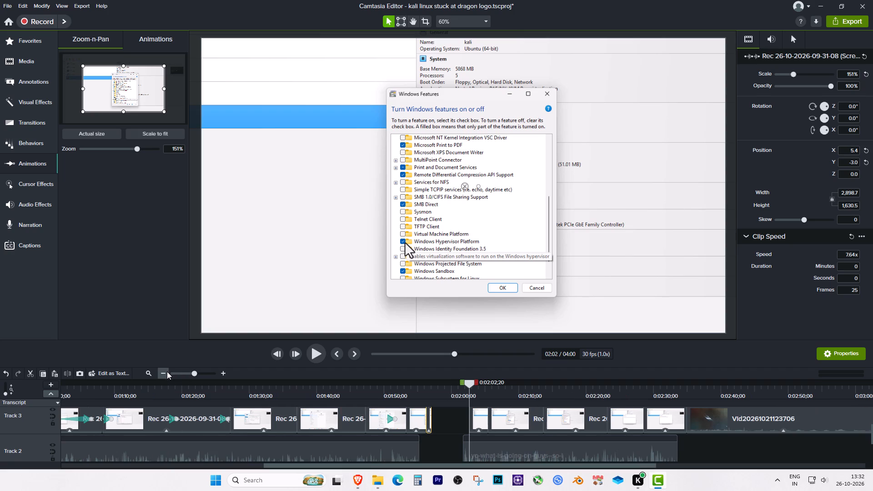
click(167, 371)
drag(774, 416, 434, 424)
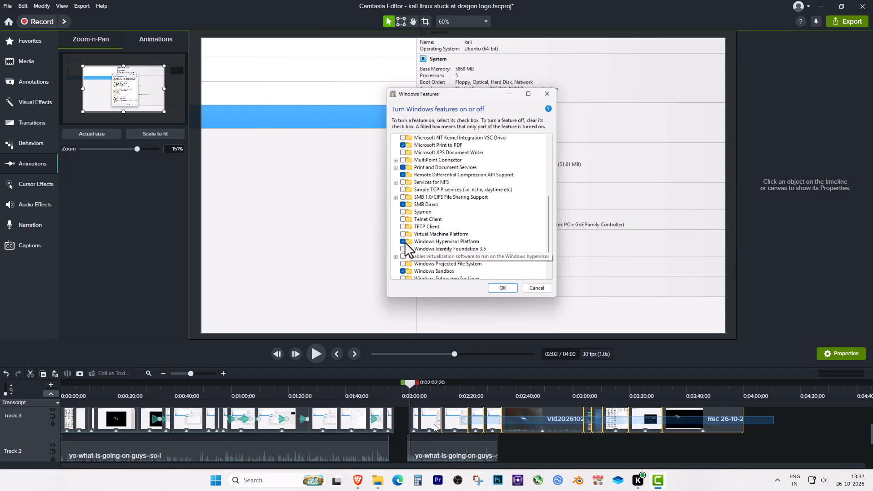
drag(434, 424, 414, 421)
drag(560, 419, 552, 418)
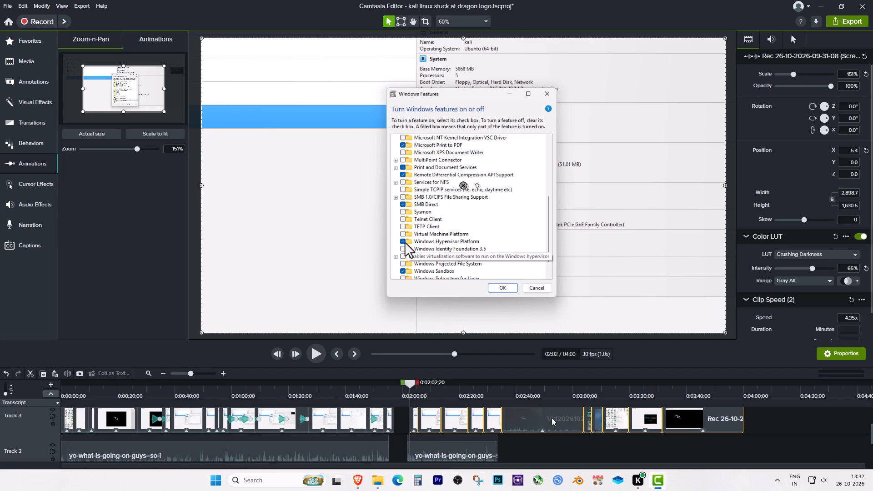
drag(552, 418, 526, 416)
Play the retimed section through the Windows Hypervisor Platform checkbox and split the following Track 3 clip at about 2:00;20.
click(393, 387)
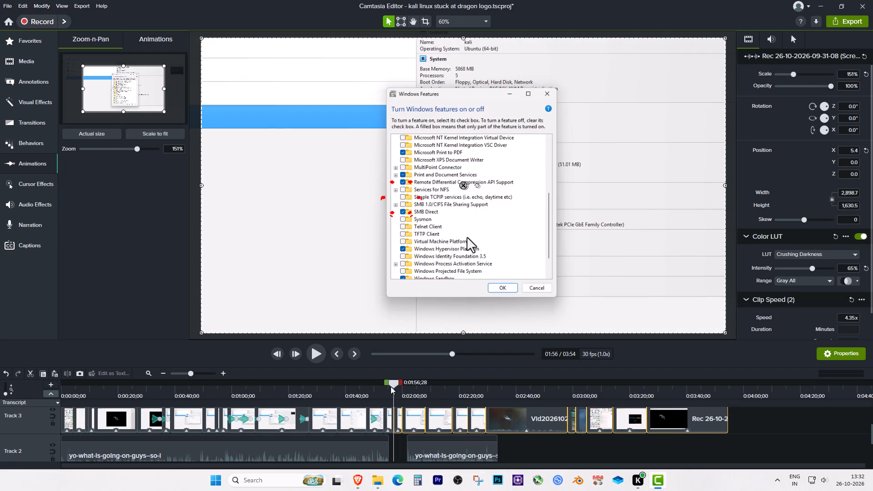
click(223, 372)
click(223, 372)
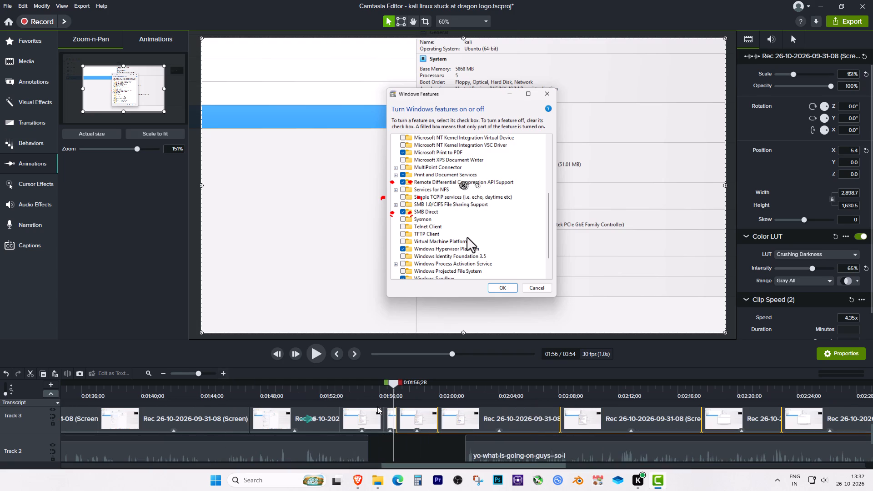
key(space)
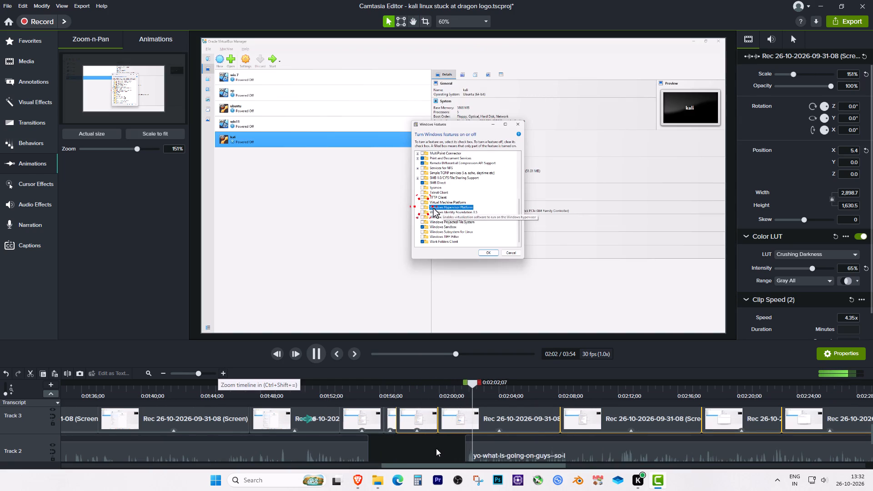
key(space)
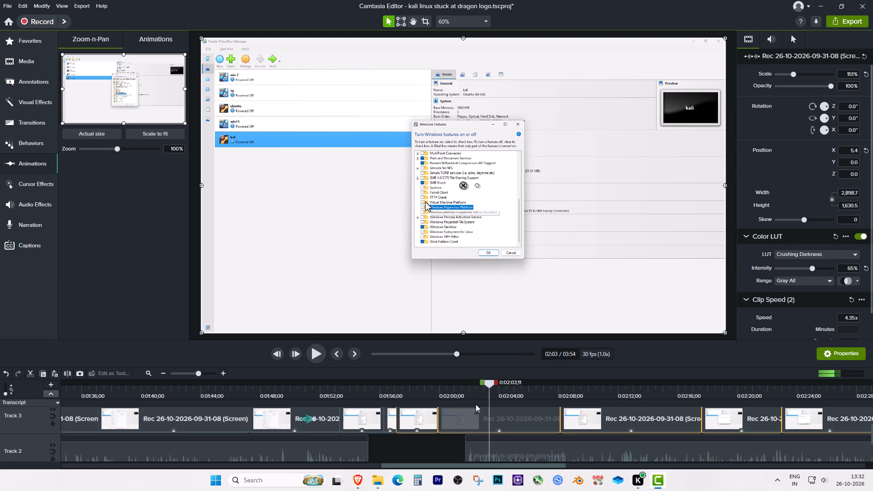
drag(492, 381, 450, 384)
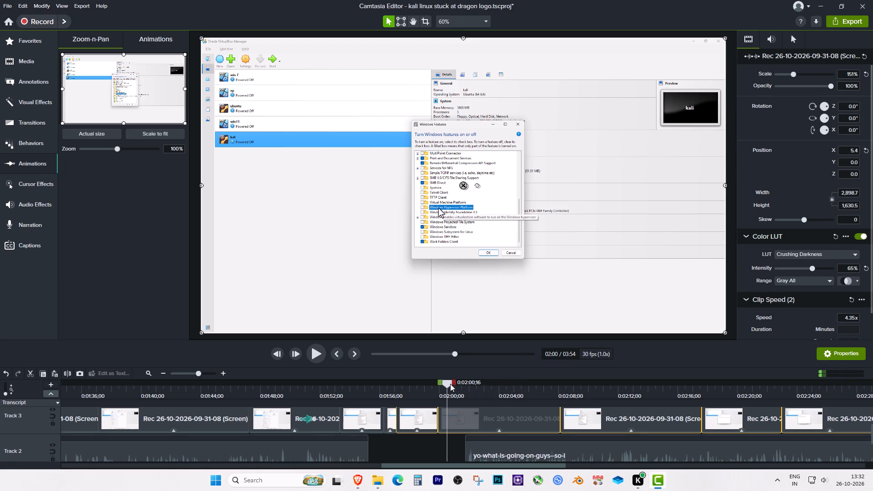
drag(450, 384, 452, 384)
click(459, 429)
key(s)
Split the clip again at 2:03;05, before Virtual Machine Platform is selected, and delete the piece between the two cuts.
drag(452, 384, 460, 386)
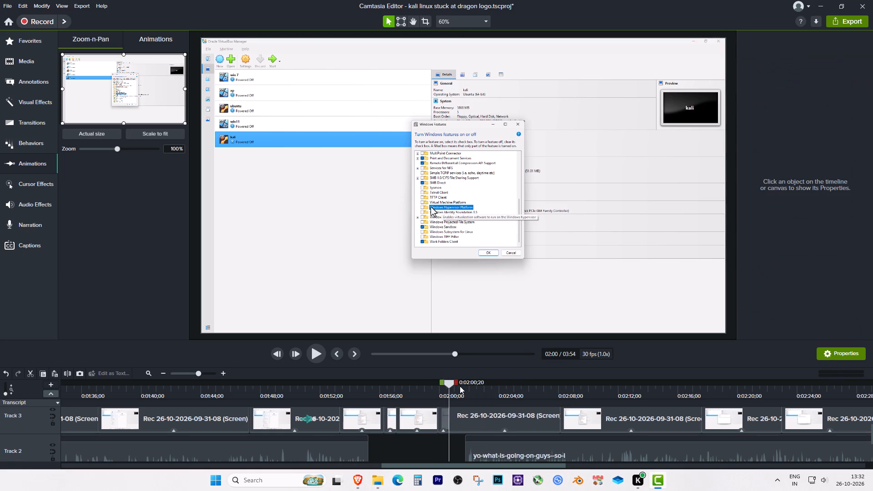
drag(460, 386, 508, 395)
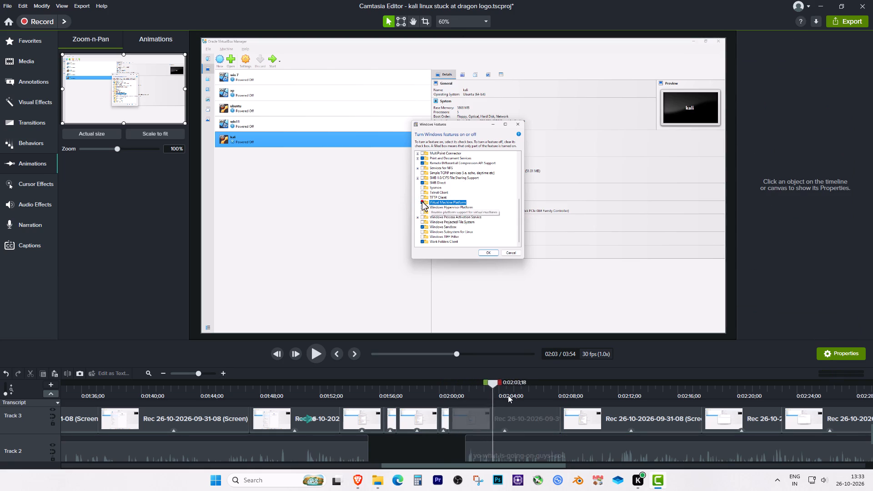
drag(508, 395, 499, 395)
click(505, 426)
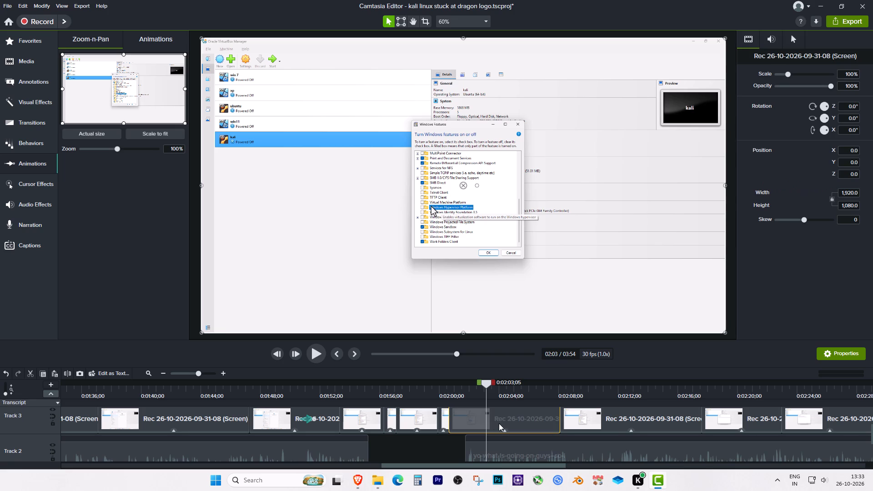
key(s)
click(473, 418)
key(End)
key(Delete)
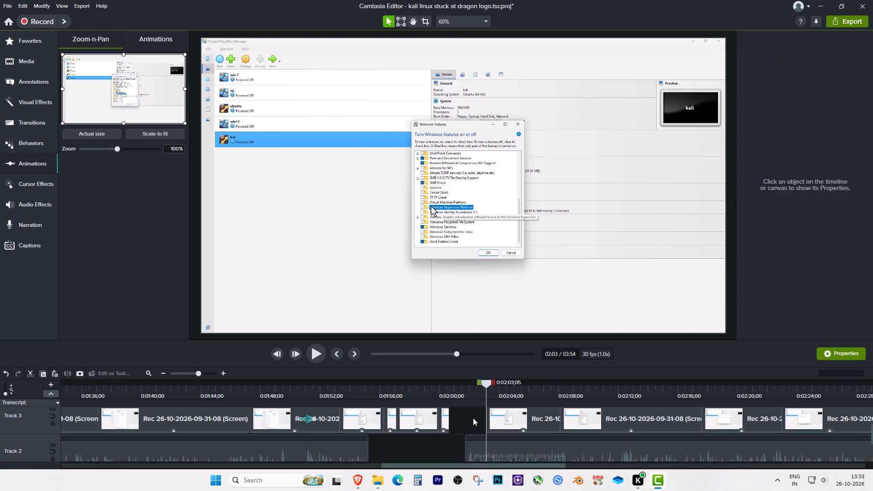
Select all later Track 3 clips and move them earlier to meet the clip ending at about 2:00;20.
click(161, 373)
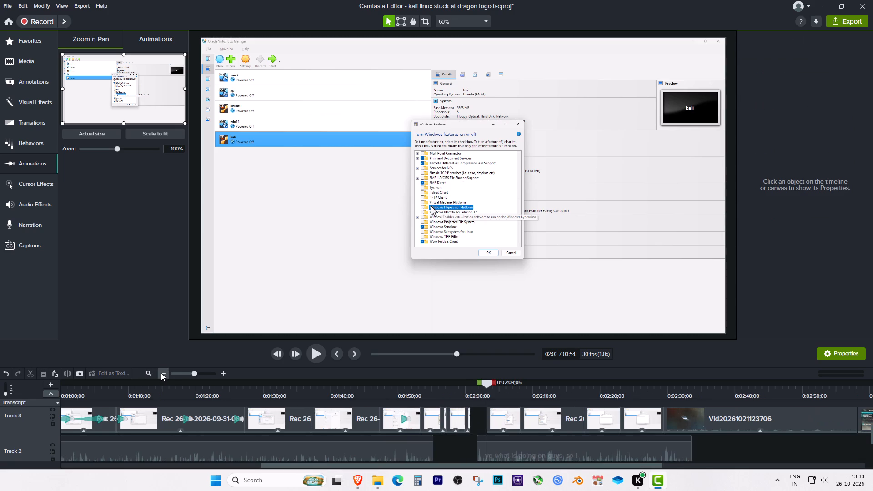
click(161, 373)
drag(784, 418, 395, 419)
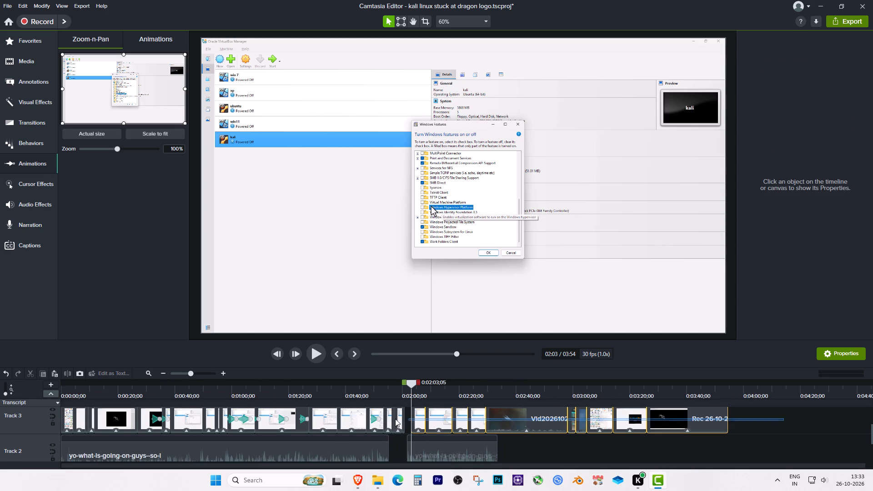
drag(395, 419, 414, 419)
drag(544, 419, 528, 419)
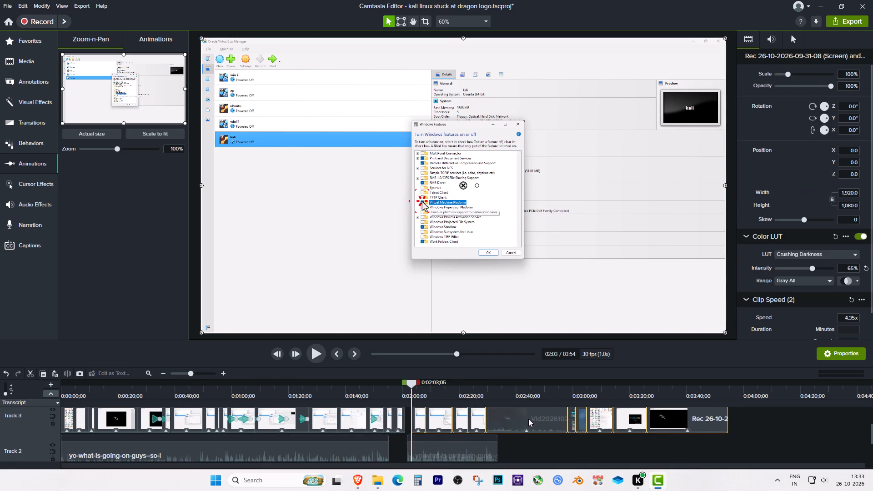
drag(528, 419, 530, 418)
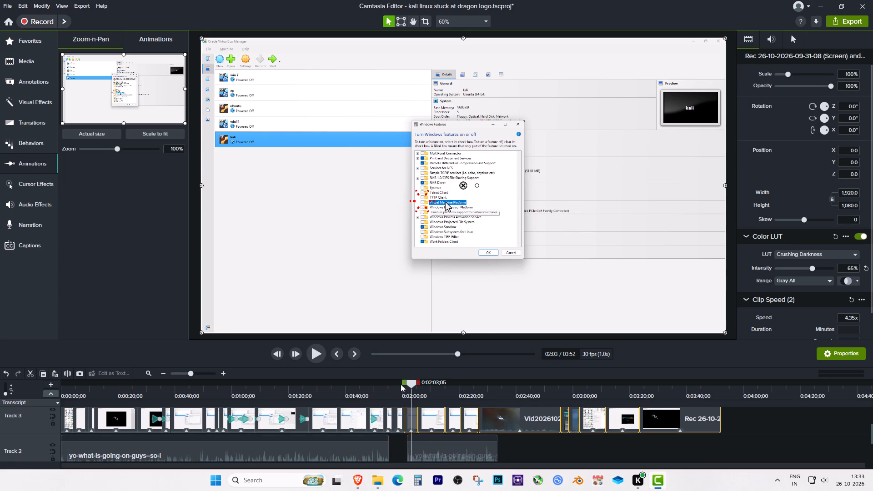
Play the Virtual Machine Platform section and move the last Track 2 narration clip about 8 seconds later.
click(401, 385)
click(758, 416)
key(space)
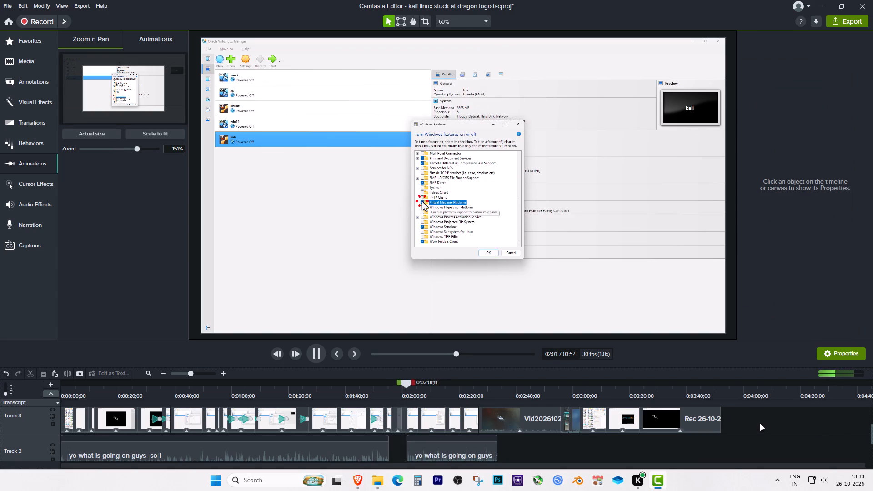
key(space)
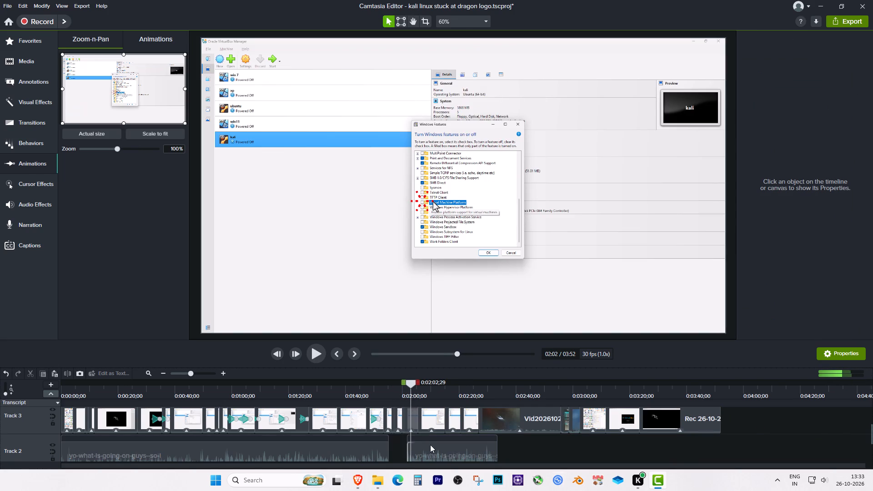
drag(430, 448, 453, 448)
Play up to the Windows Features confirmation, split the Track 3 clip at 2:08;01 and ripple delete the short piece before the cut.
key(space)
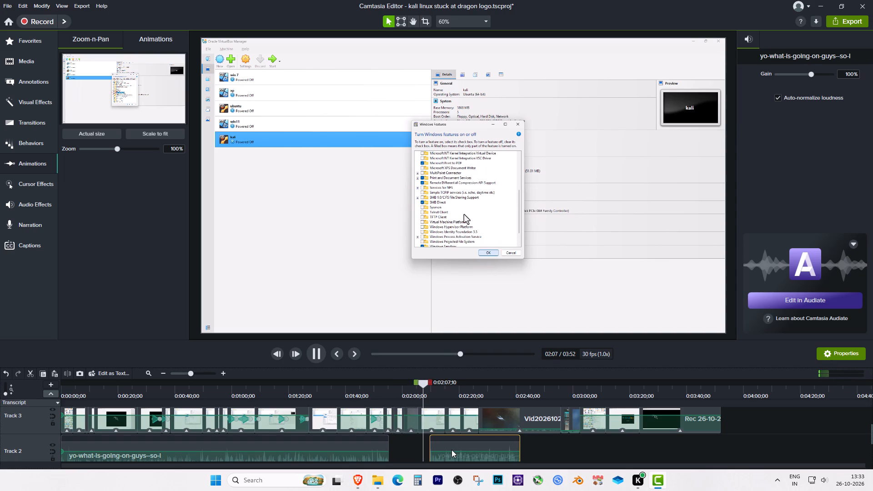
key(space)
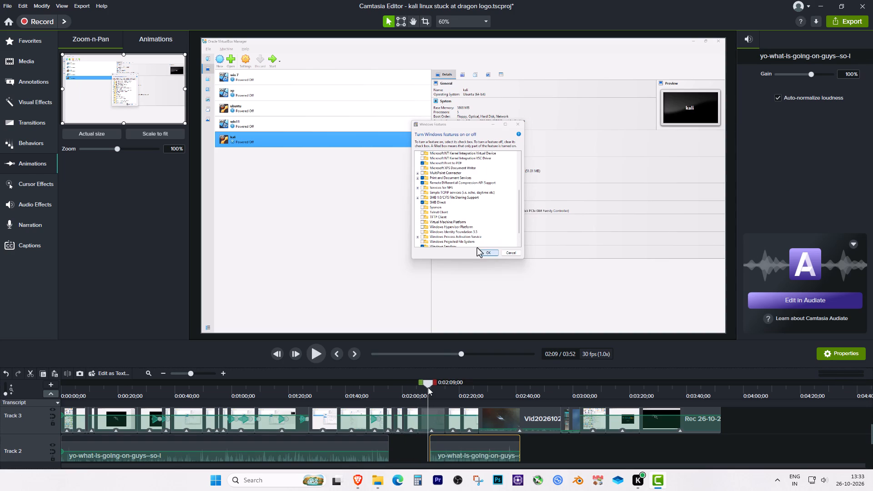
click(428, 386)
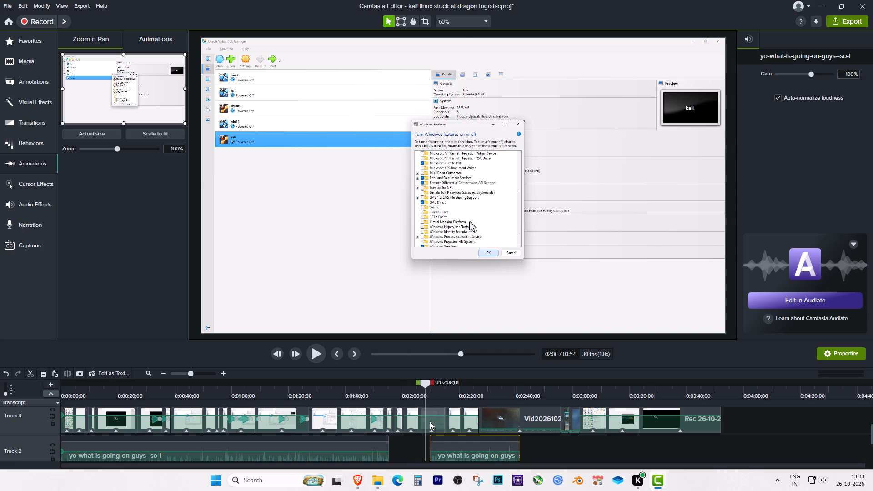
click(430, 422)
key(s)
click(424, 412)
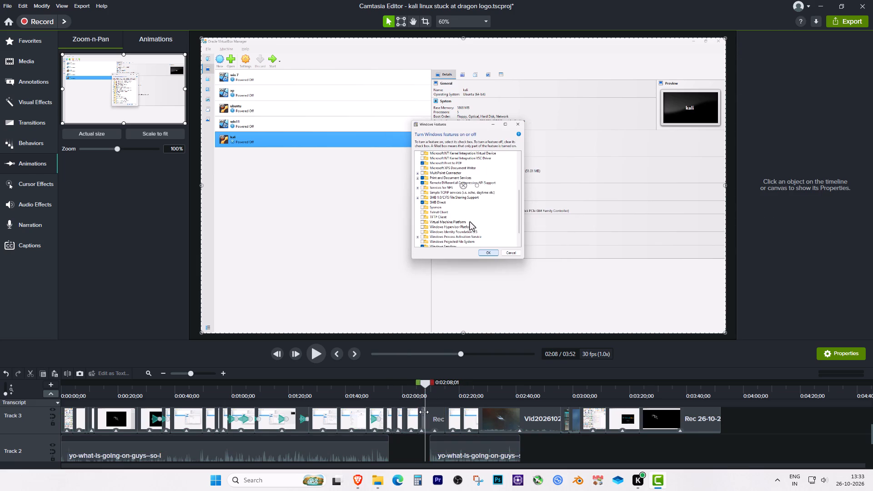
key(shift+Delete)
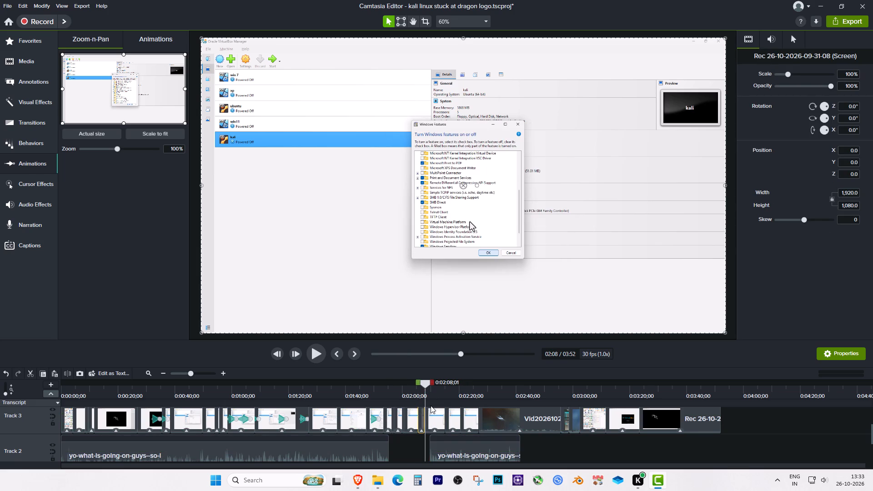
key(ctrl+Delete)
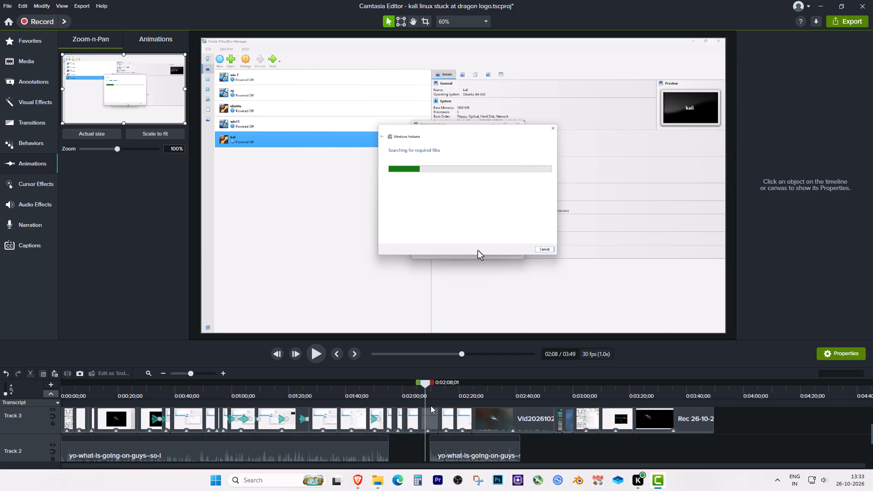
Play from 2:04;08 and move the last Track 2 narration clip about 4 seconds earlier.
click(414, 386)
key(space)
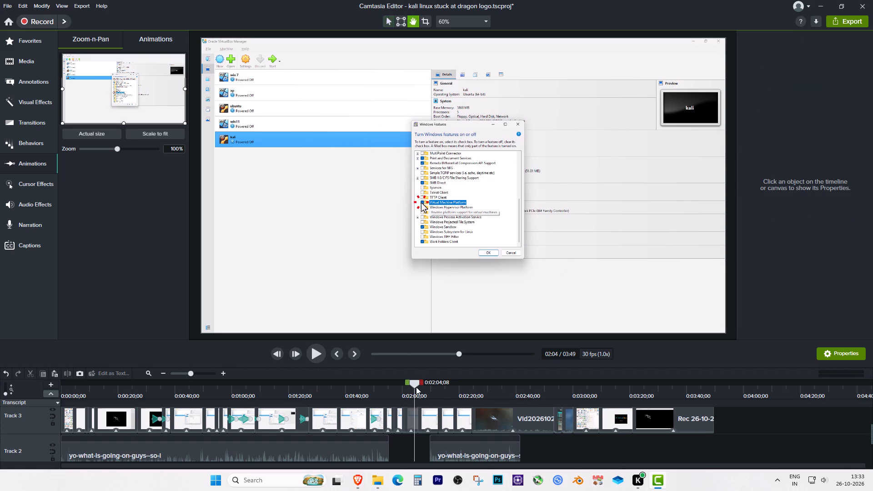
key(space)
drag(462, 450, 447, 449)
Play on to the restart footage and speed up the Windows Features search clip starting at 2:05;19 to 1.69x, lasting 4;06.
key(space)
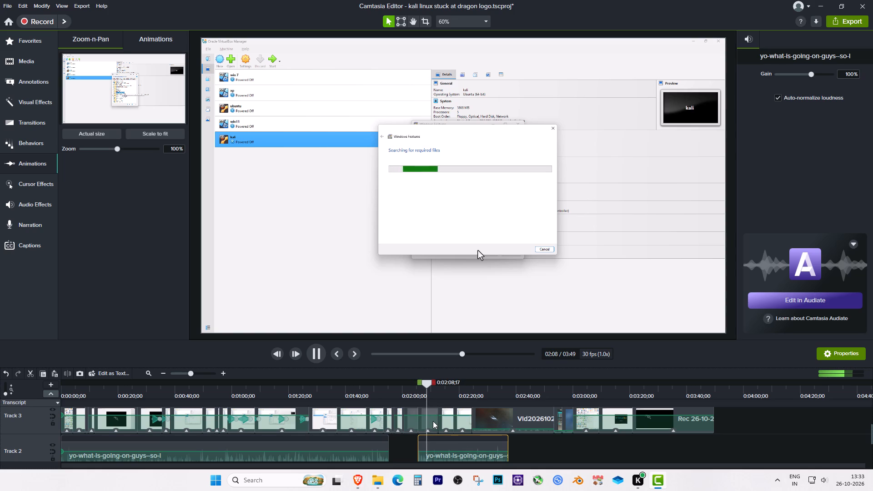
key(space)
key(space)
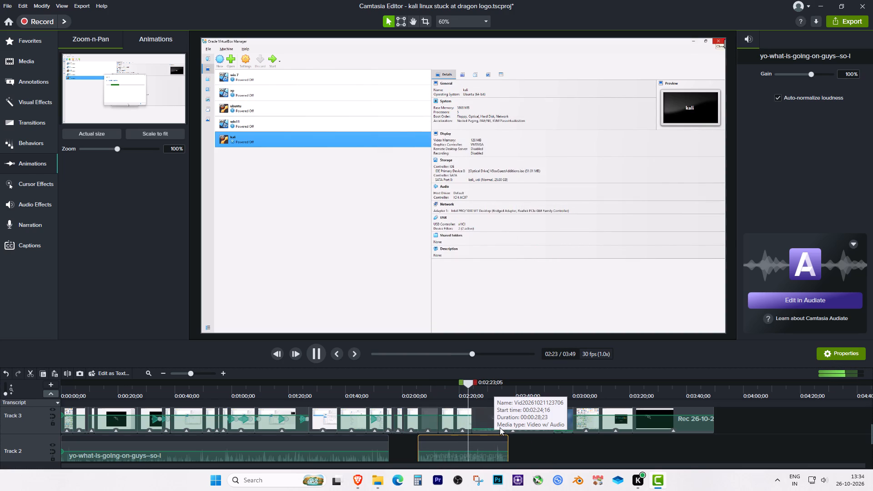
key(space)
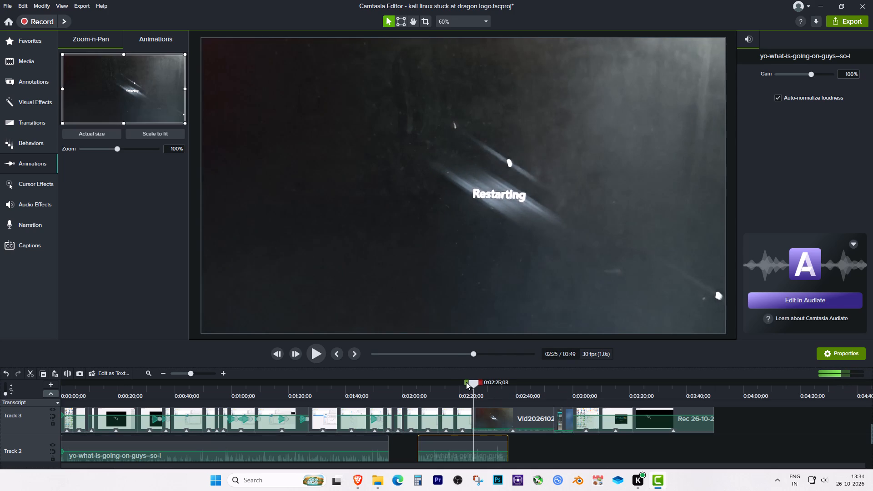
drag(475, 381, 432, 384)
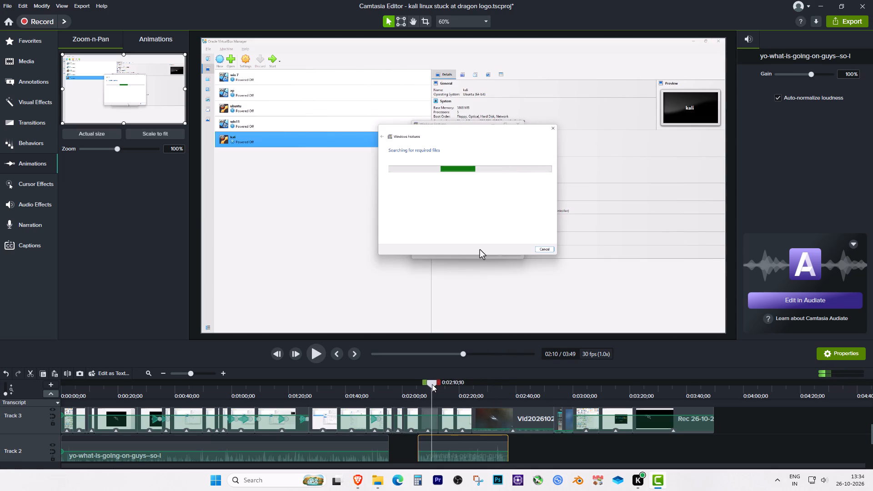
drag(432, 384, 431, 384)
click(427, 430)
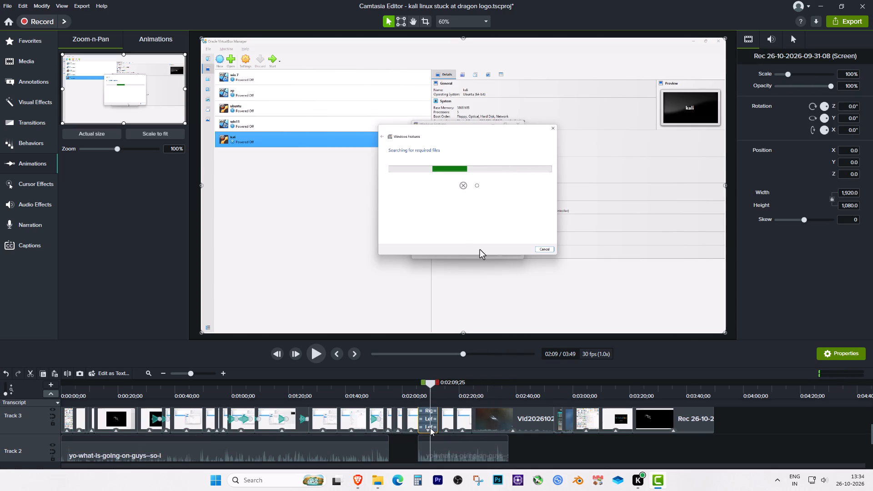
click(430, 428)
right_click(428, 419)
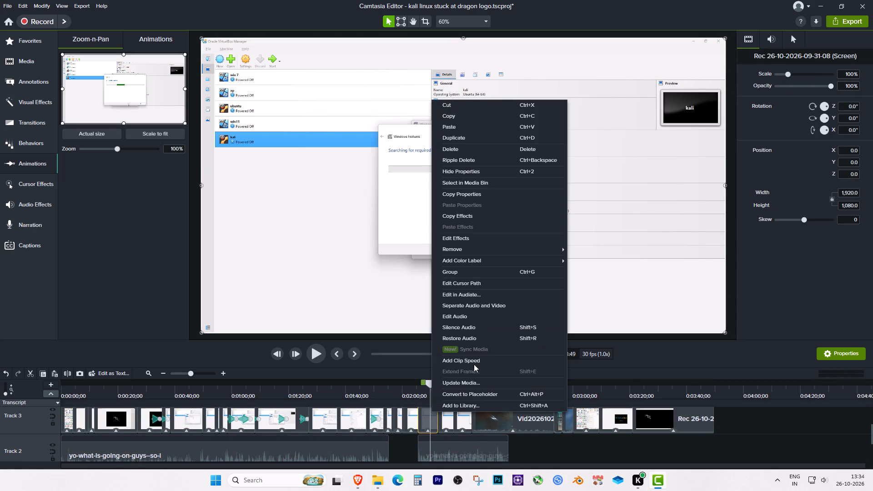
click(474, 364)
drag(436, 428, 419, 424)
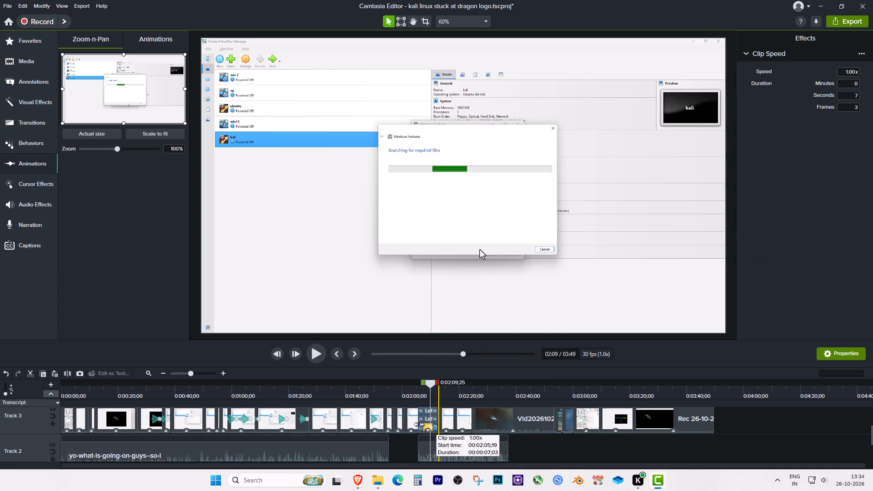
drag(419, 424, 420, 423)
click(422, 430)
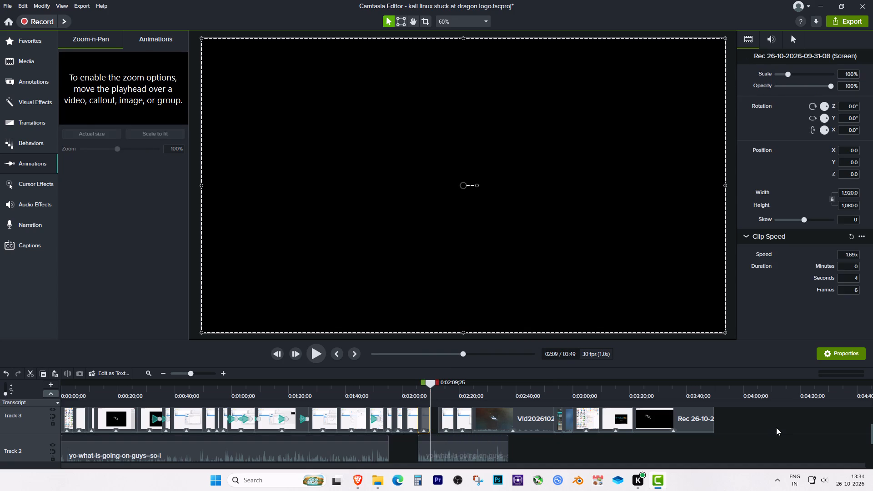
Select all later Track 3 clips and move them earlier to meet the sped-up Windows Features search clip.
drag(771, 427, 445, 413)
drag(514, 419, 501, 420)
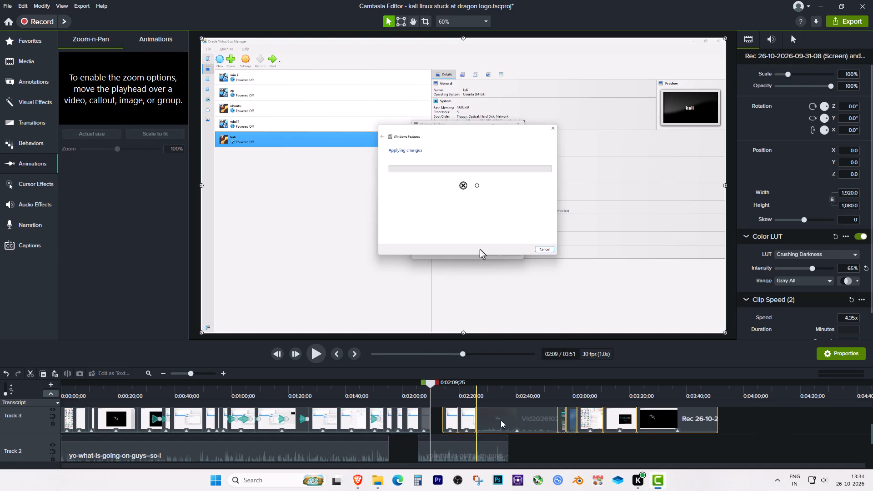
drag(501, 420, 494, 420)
Replay the Windows Features search and speed up its Track 3 clip to 5.61x, lasting 1;08.
drag(430, 385, 425, 385)
click(549, 457)
key(space)
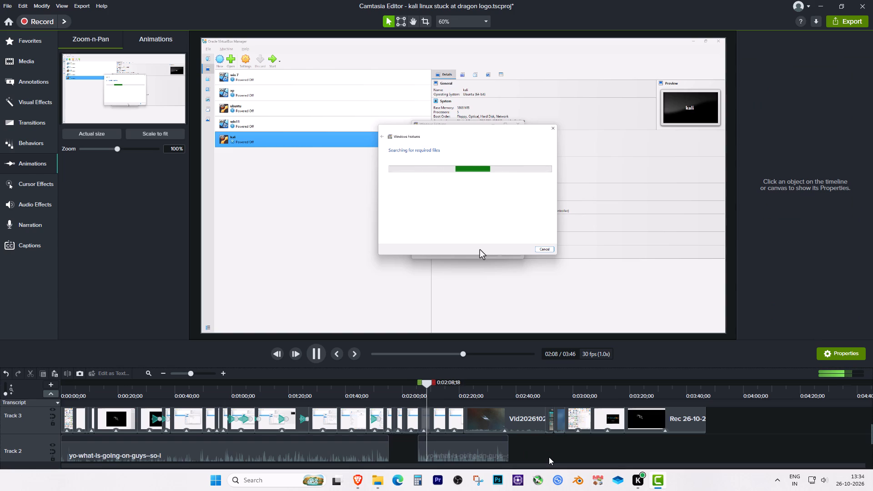
key(space)
click(412, 388)
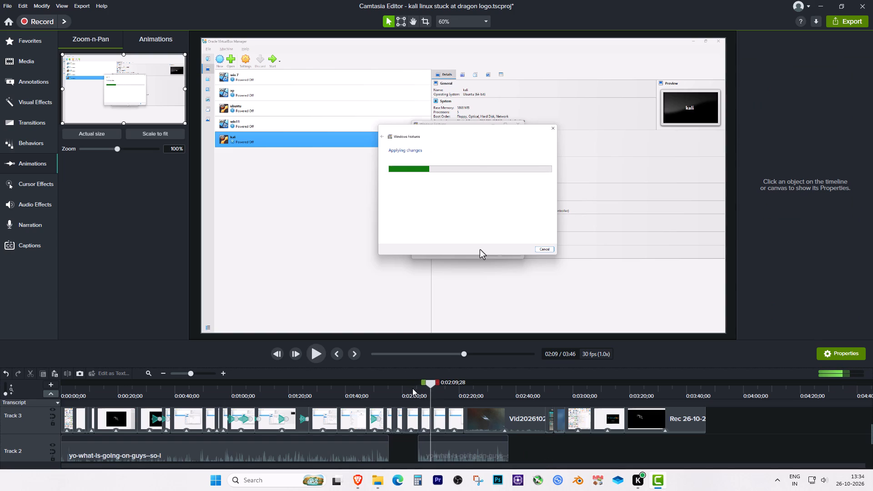
key(space)
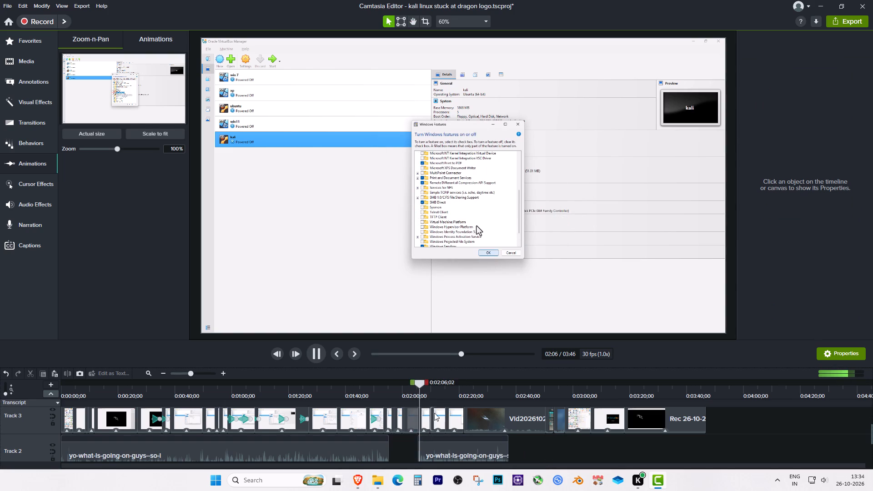
key(space)
click(425, 420)
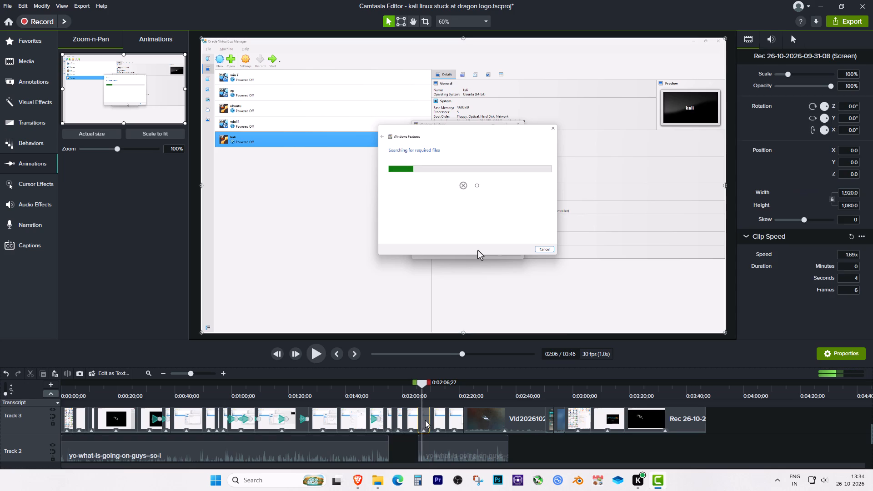
right_click(425, 420)
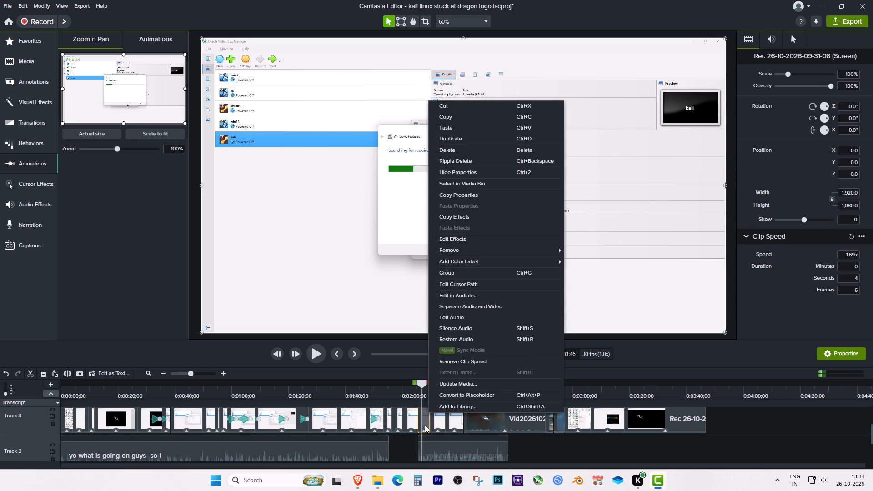
click(423, 431)
drag(427, 426, 413, 414)
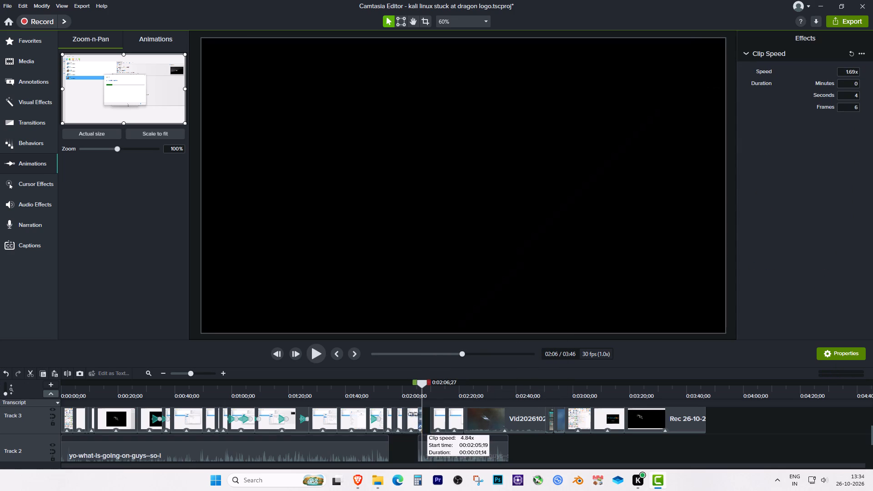
drag(413, 414, 415, 413)
click(419, 431)
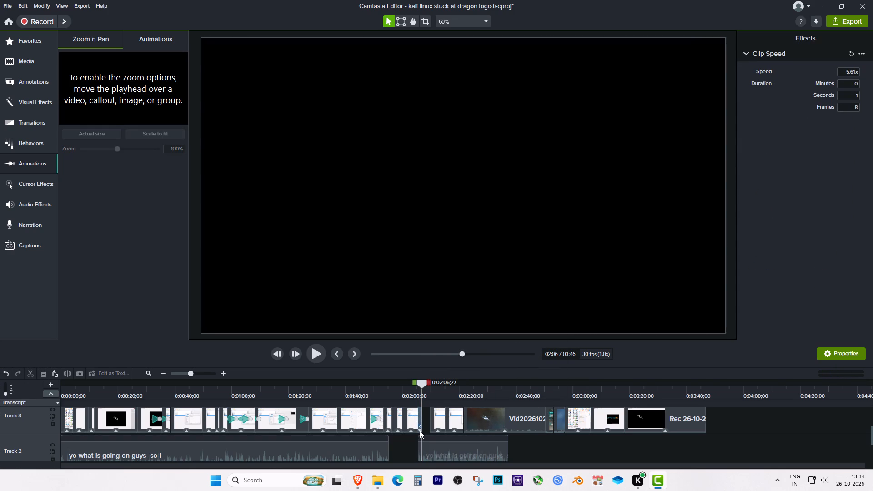
Select all Track 3 clips after the Windows Features search clip and move them earlier to close the gap.
drag(754, 422, 436, 416)
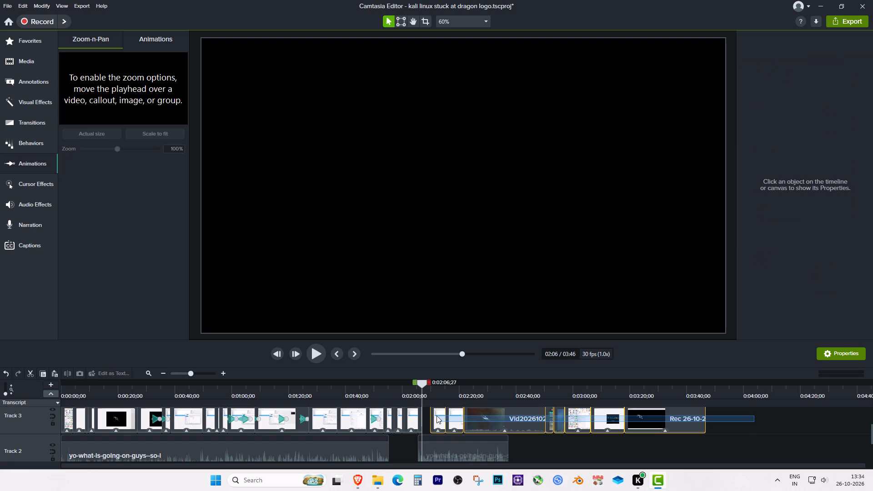
drag(436, 416, 434, 416)
drag(500, 421, 480, 419)
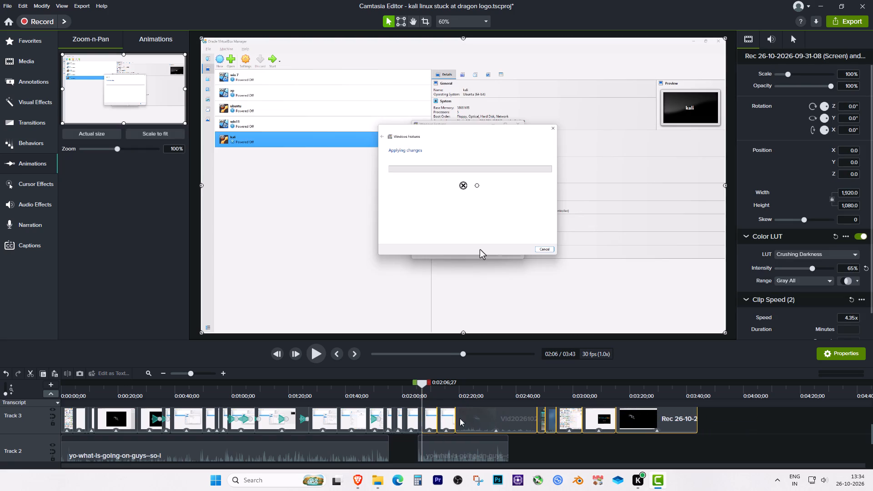
Play from 2:05;07 through the restart and BIOS footage to check how the narration lines up with the video.
drag(424, 389, 417, 390)
click(539, 448)
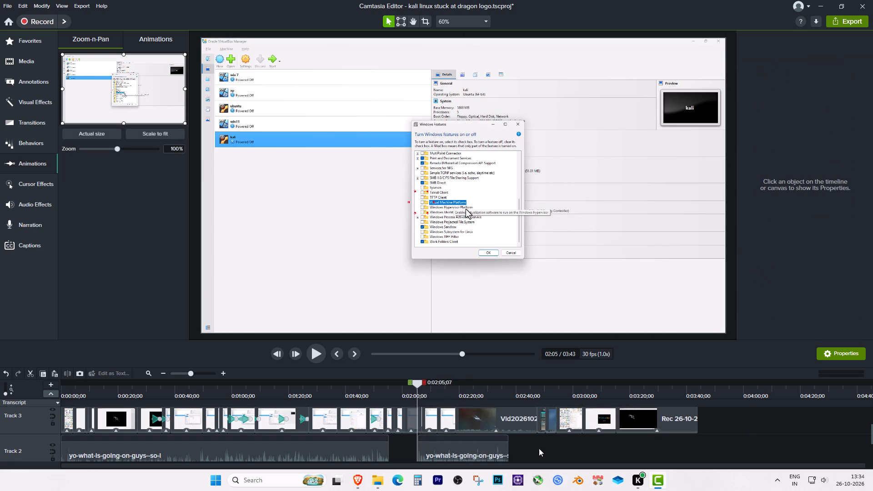
key(space)
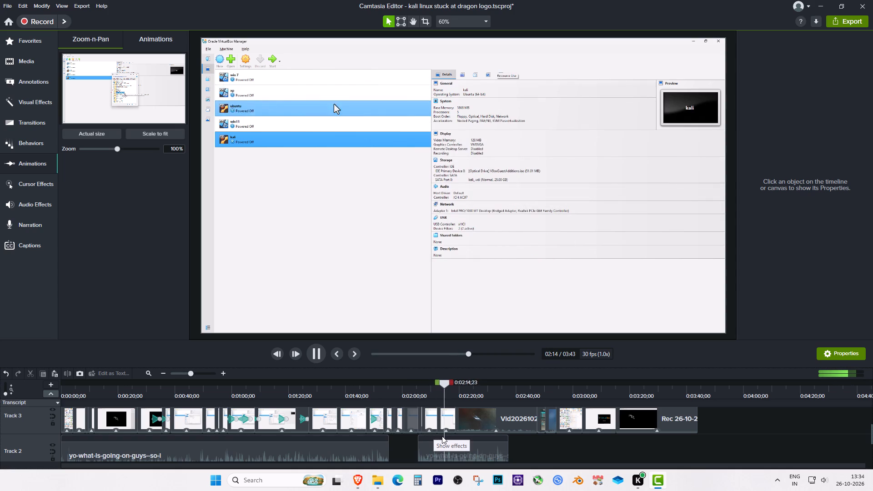
key(space)
key(space)
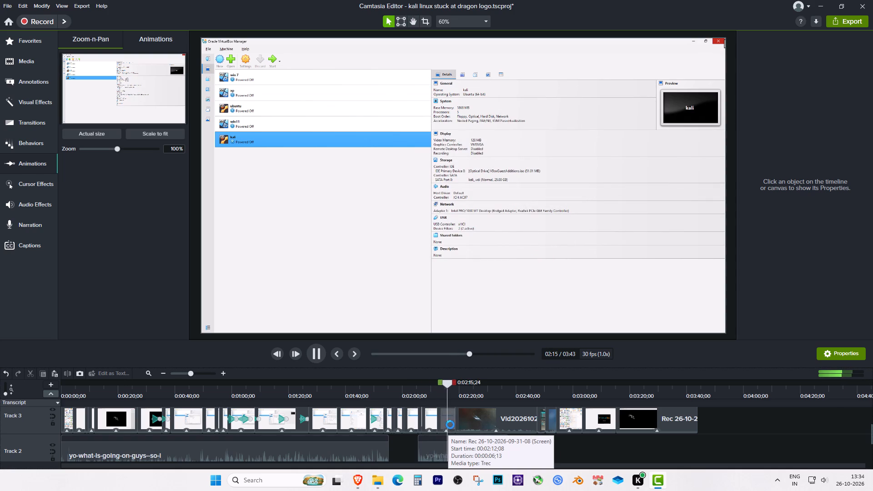
key(space)
key(space)
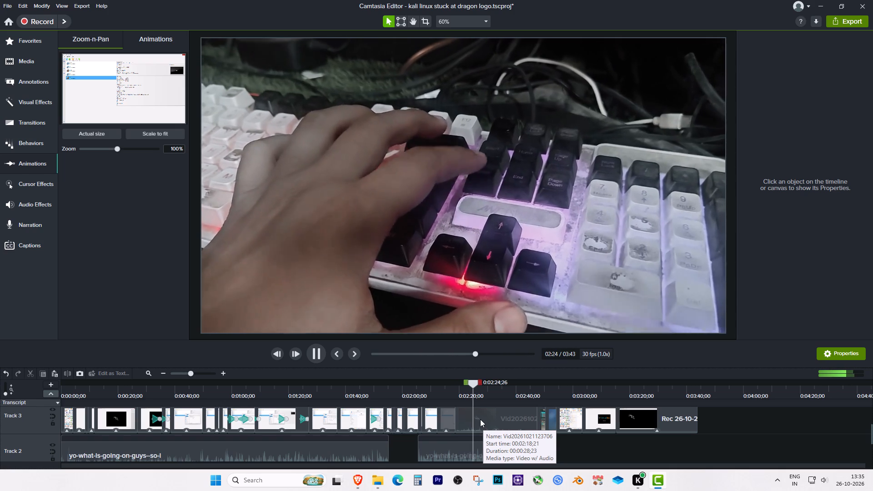
key(space)
key(space)
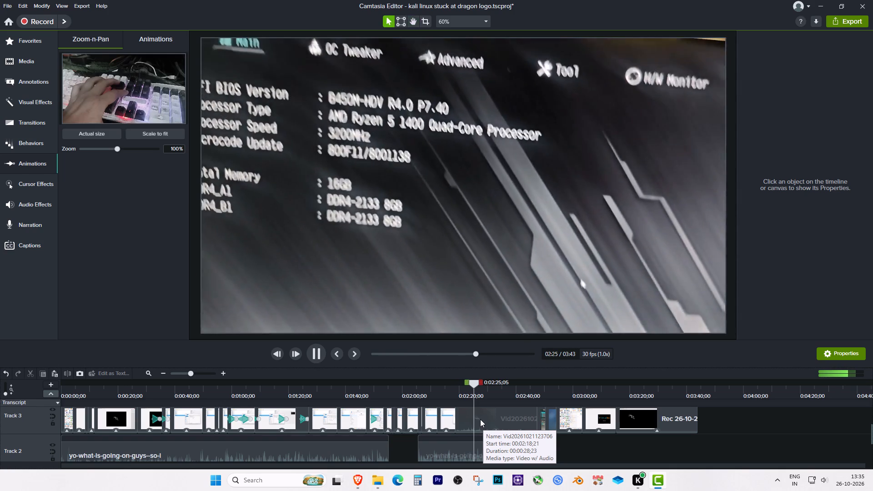
key(space)
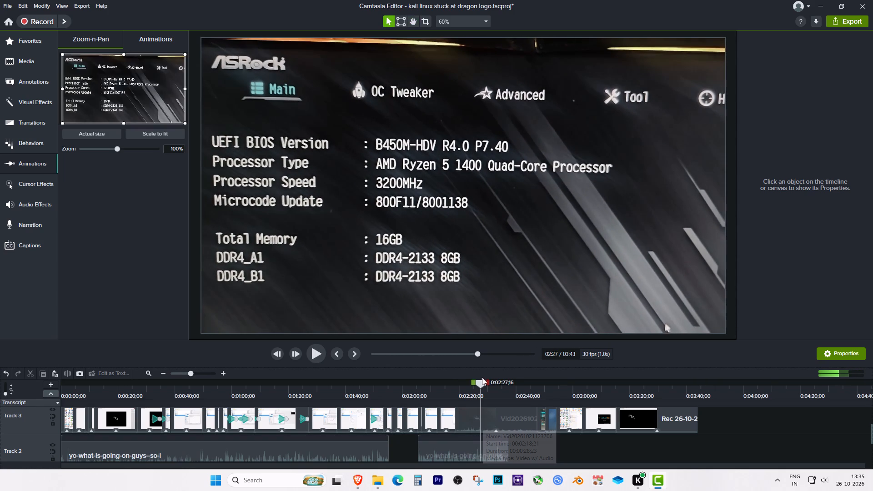
key(space)
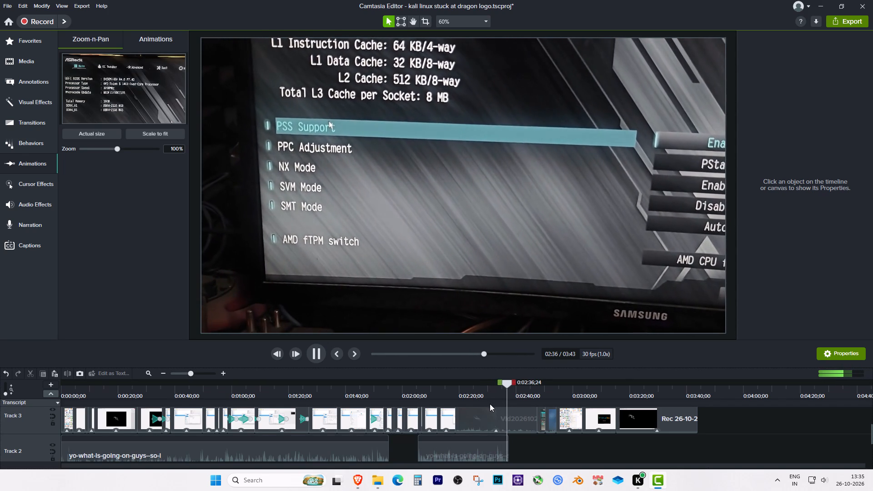
key(space)
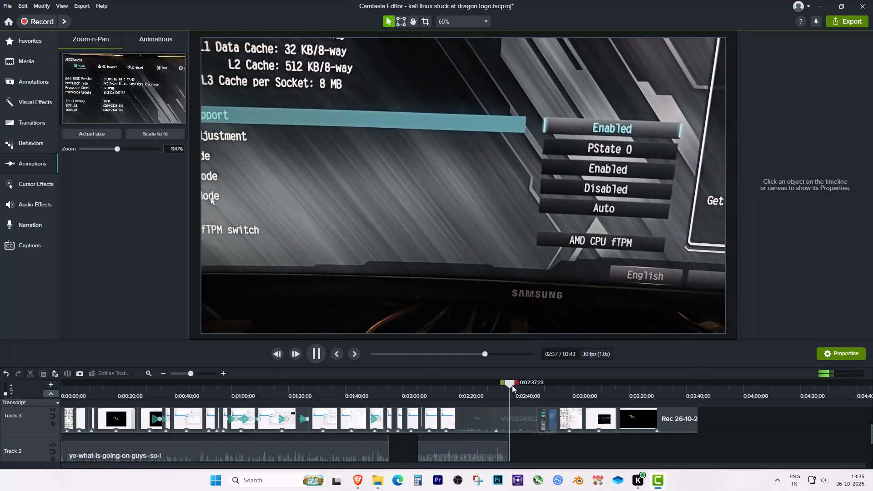
Review the Windows restart prompt, split its Track 3 clip at 2:10;25 and delete the piece after the cut.
drag(512, 385, 448, 395)
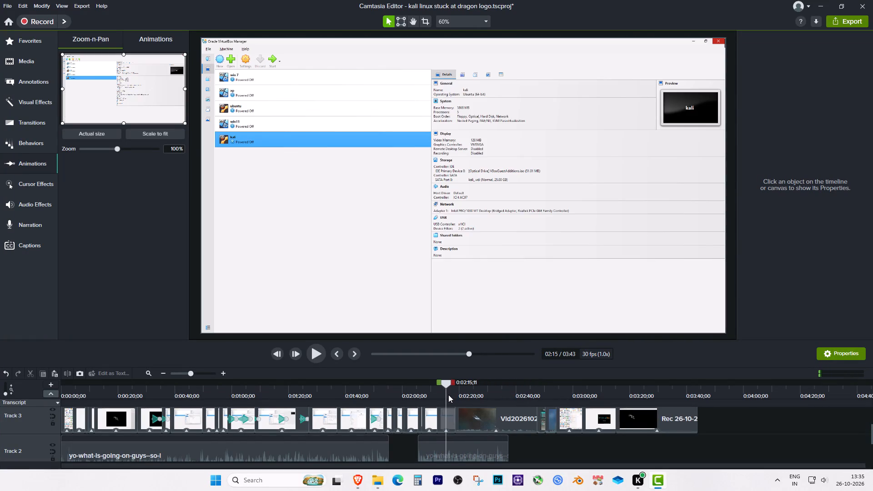
drag(448, 395, 438, 396)
key(space)
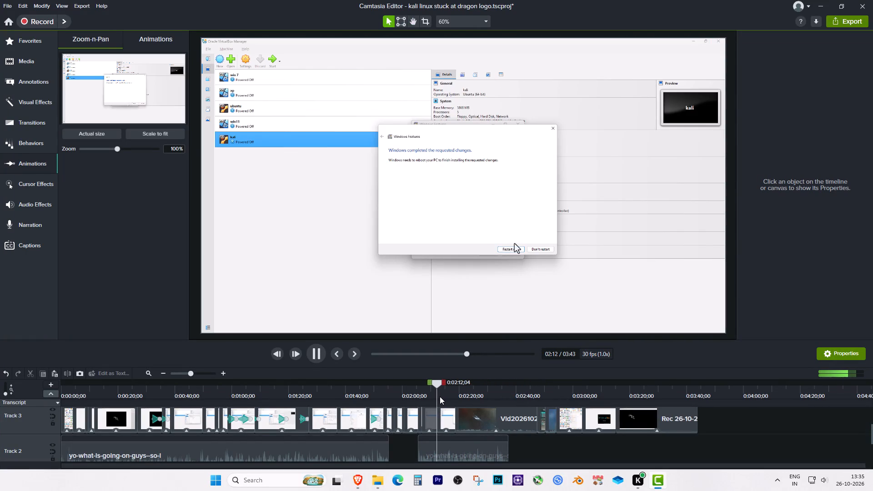
key(space)
key(space)
key(space)
drag(442, 388, 435, 388)
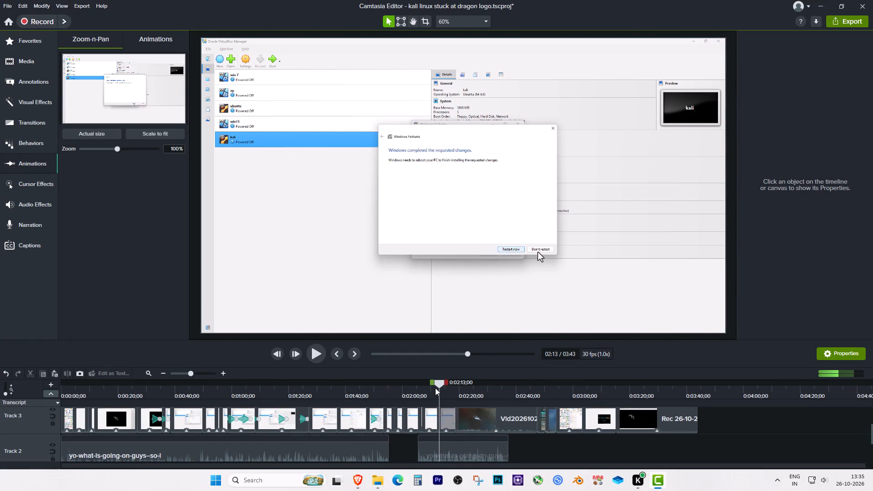
drag(435, 388, 432, 387)
click(431, 413)
key(s)
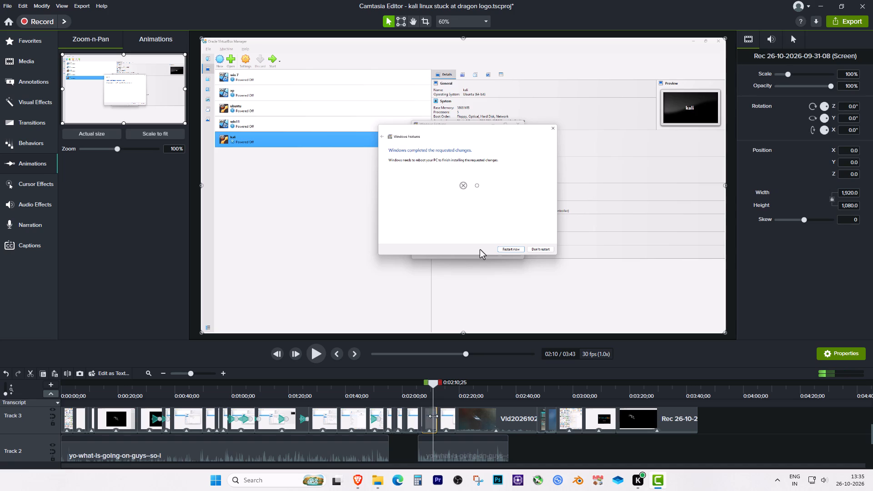
click(433, 416)
key(Delete)
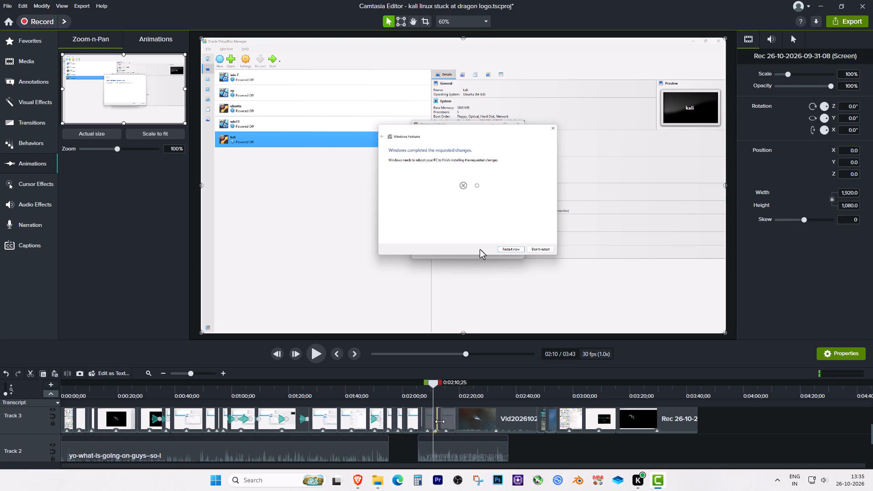
Split the Track 3 VirtualBox clip after the Windows restart prompt and ripple-delete the piece that leads up to the BIOS footage.
drag(436, 386, 447, 387)
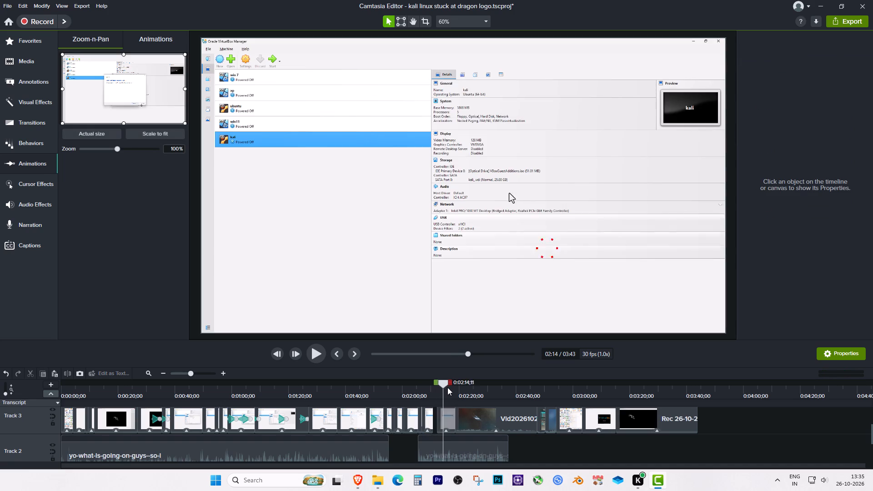
drag(447, 387, 446, 386)
click(454, 416)
key(s)
drag(445, 386, 449, 387)
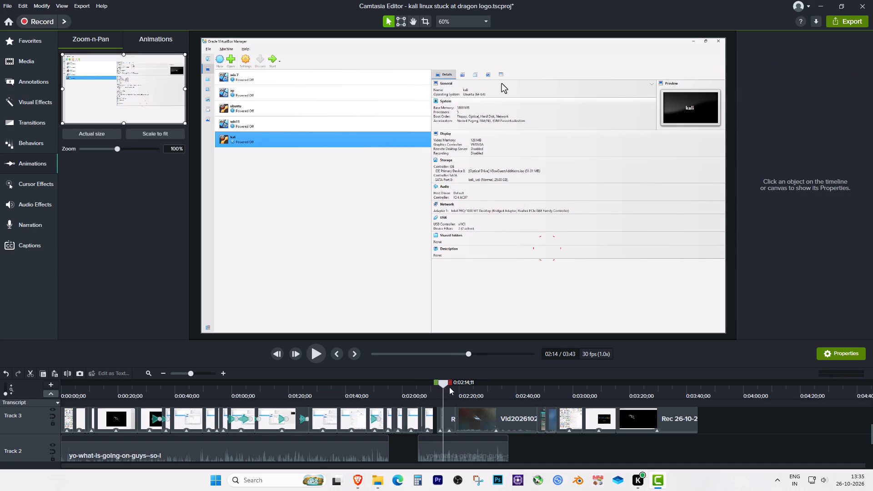
drag(449, 387, 457, 392)
click(452, 417)
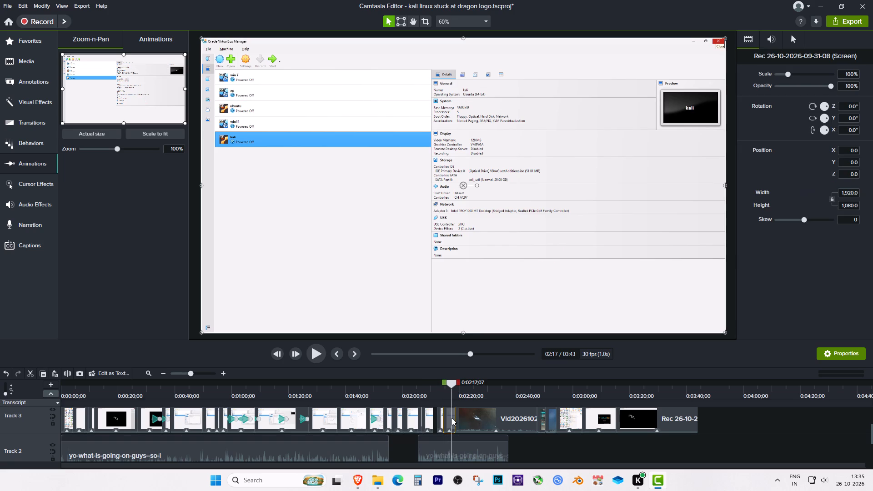
key(ctrl+Delete)
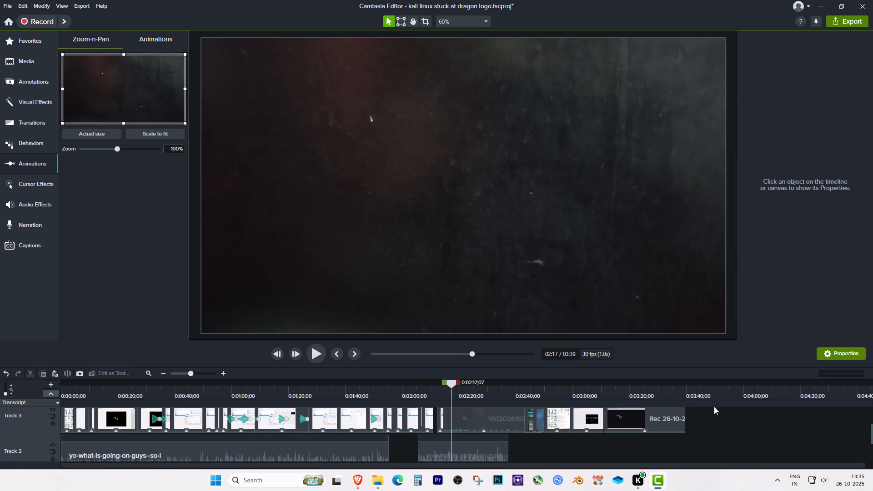
Select all Track 3 clips after the Windows Features restart prompt and move them earlier to close the gap.
drag(711, 411, 438, 421)
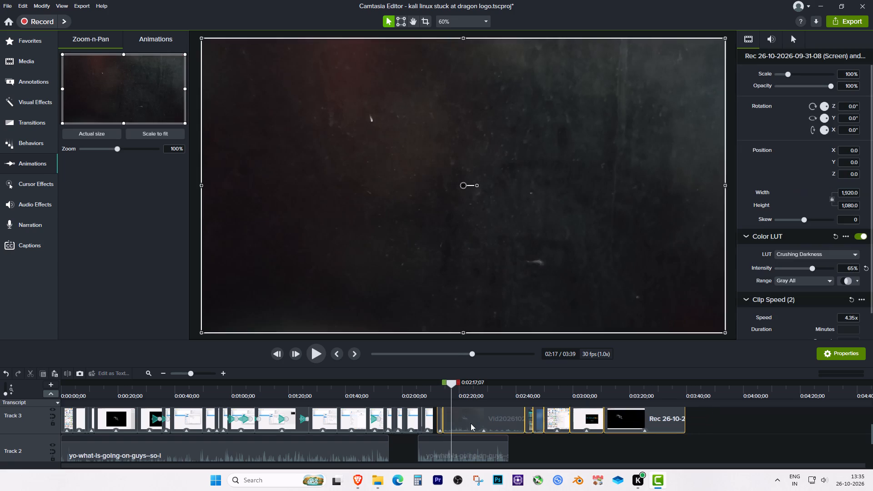
drag(488, 422, 477, 420)
Play from 2:09;12, split the keyboard and BIOS clip at about 2:19 and at 2:21;17, and ripple-delete the piece between.
click(429, 391)
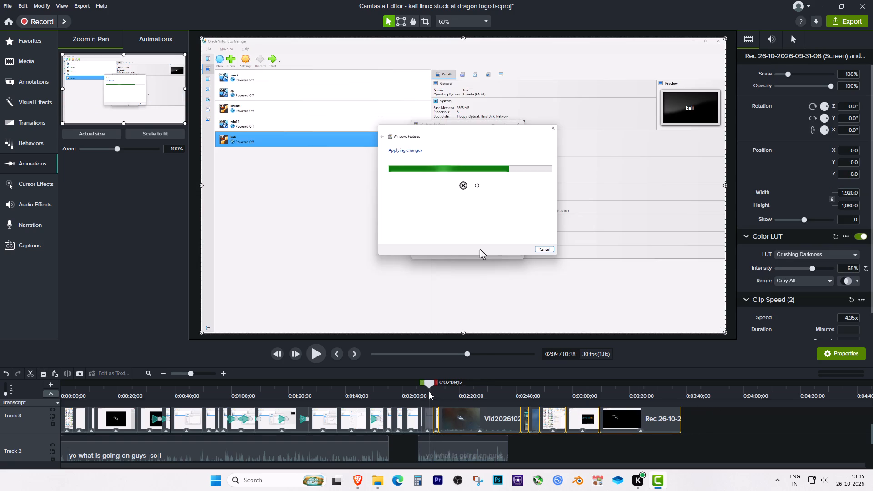
key(space)
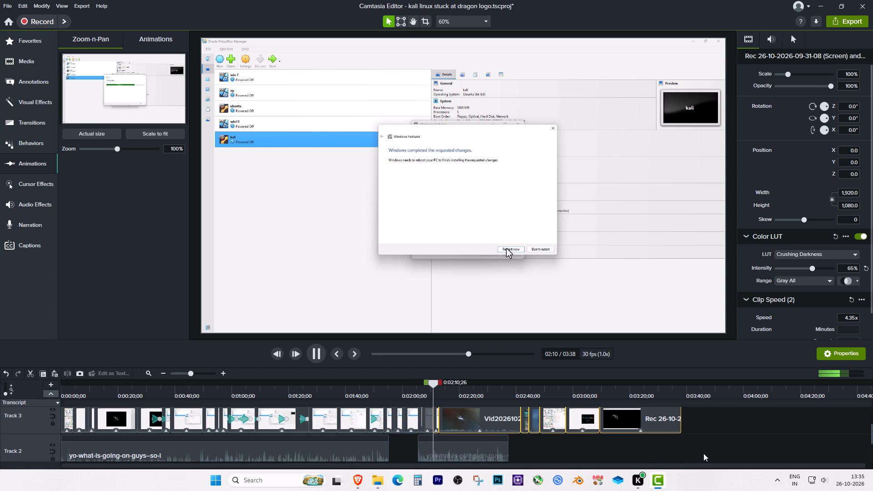
click(703, 453)
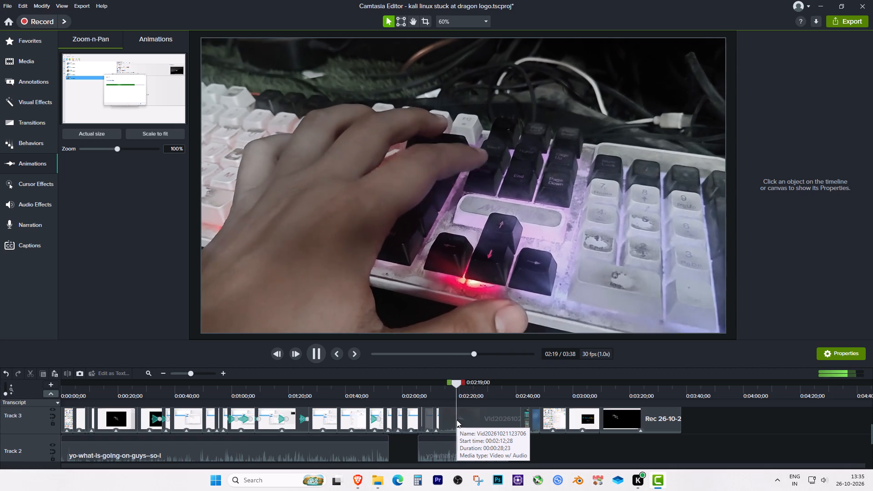
key(space)
click(457, 420)
key(s)
drag(459, 388, 474, 387)
drag(464, 386, 472, 386)
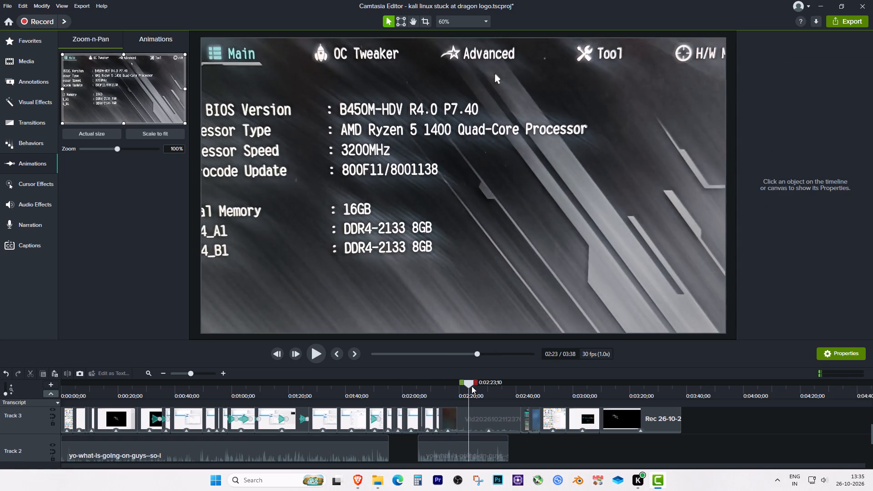
drag(472, 386, 469, 384)
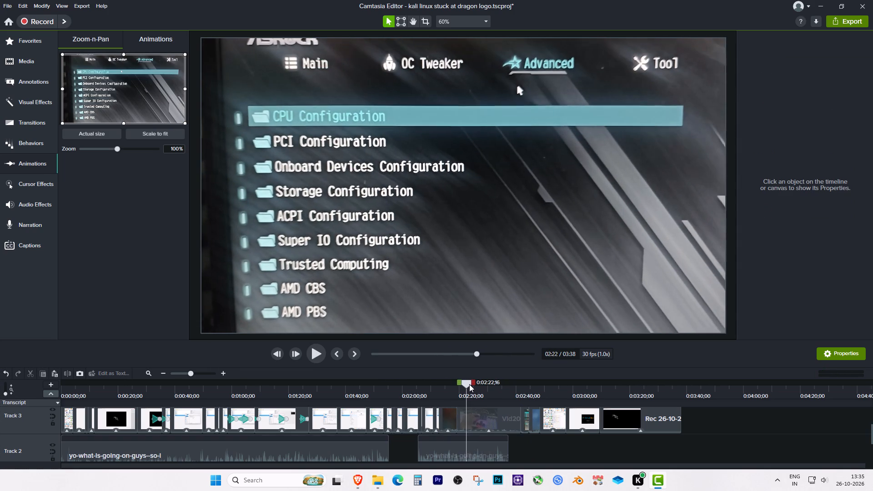
click(469, 384)
click(477, 417)
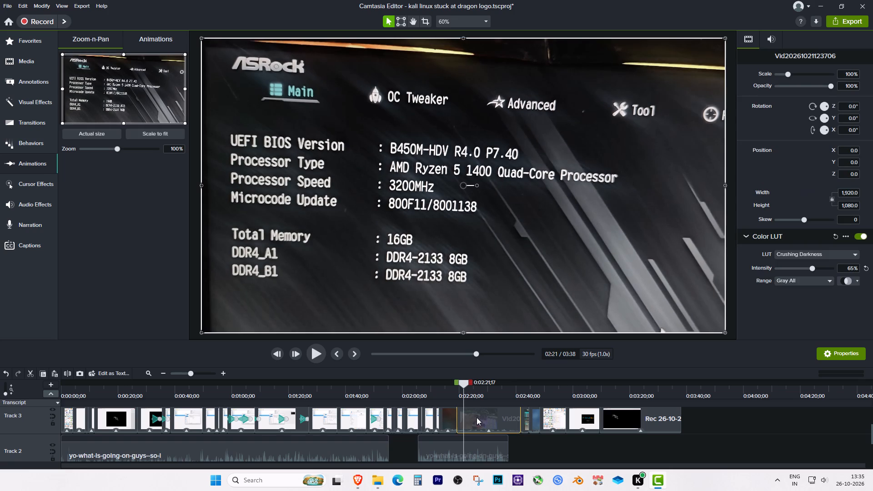
key(s)
click(459, 413)
key(ctrl+Delete)
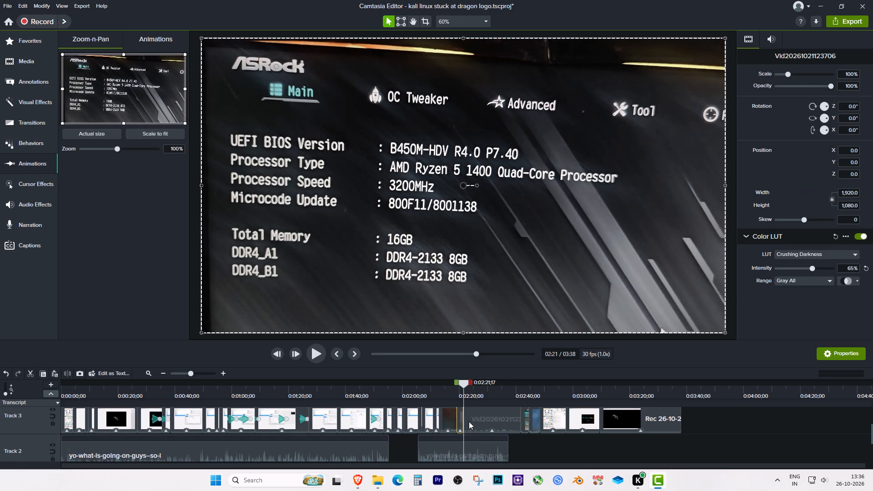
Play the BIOS footage, split its Track 3 clip at 2:26;06 and 2:30;11, and ripple-delete the piece between the cuts.
click(448, 389)
key(space)
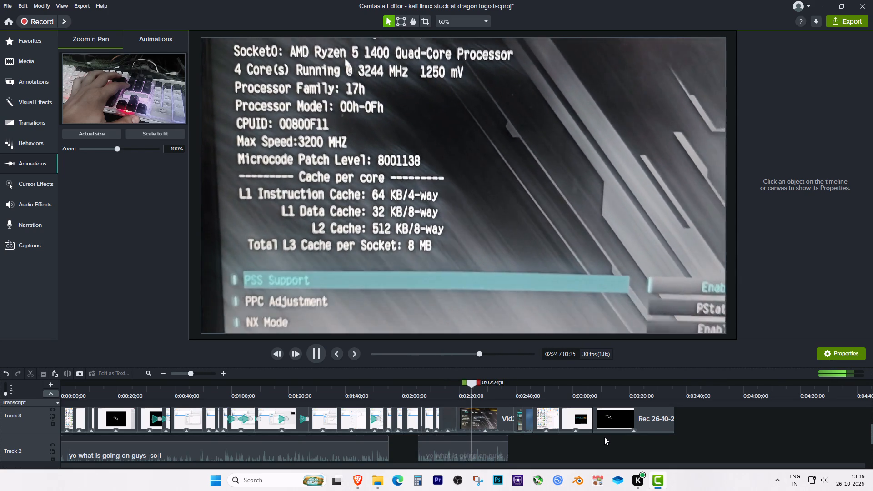
key(space)
click(476, 424)
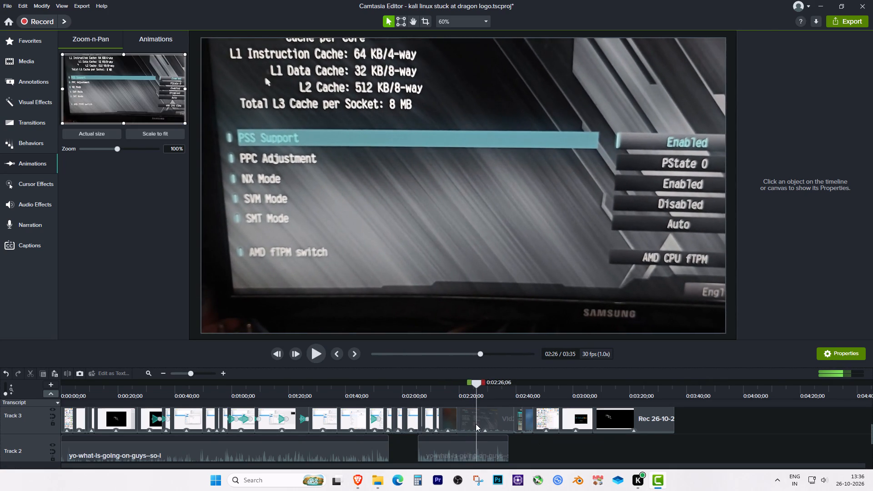
key(s)
drag(479, 386, 485, 387)
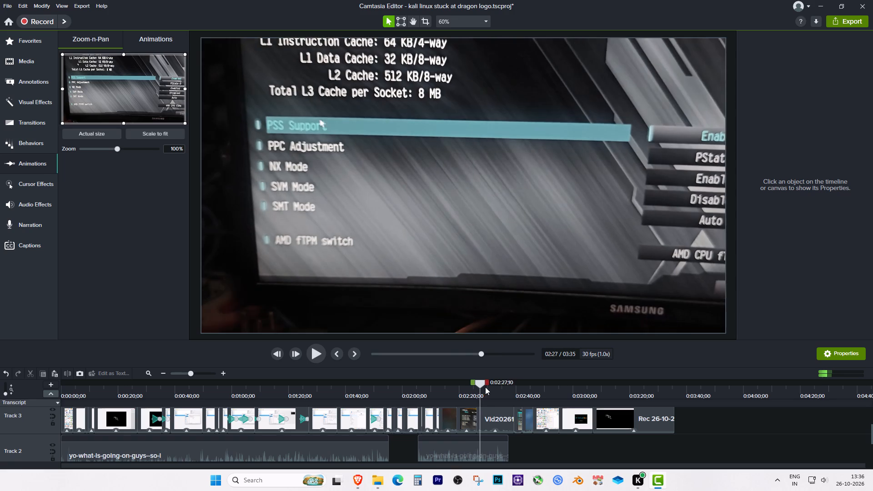
drag(485, 387, 493, 387)
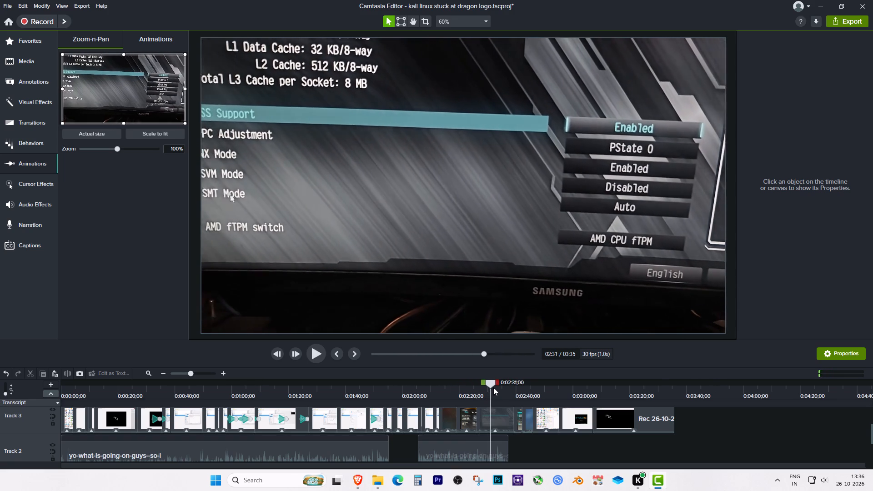
drag(493, 387, 497, 388)
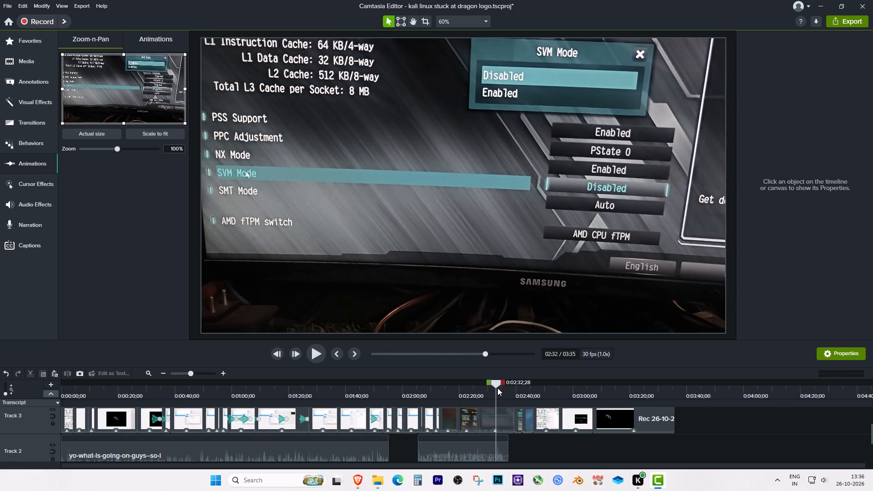
drag(497, 388, 494, 387)
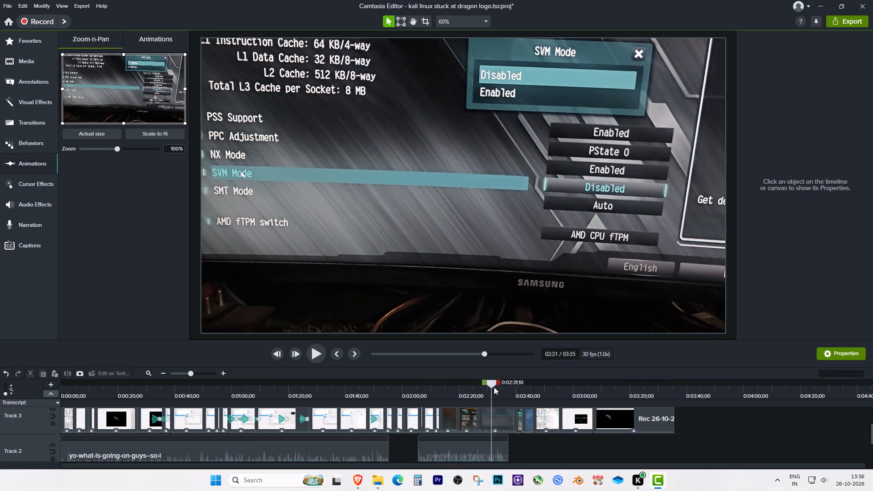
drag(494, 387, 491, 386)
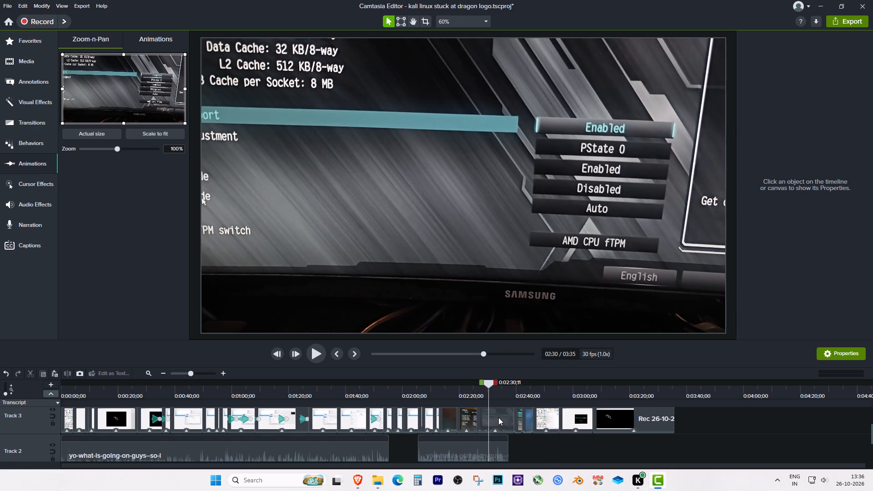
click(493, 418)
key(s)
click(485, 415)
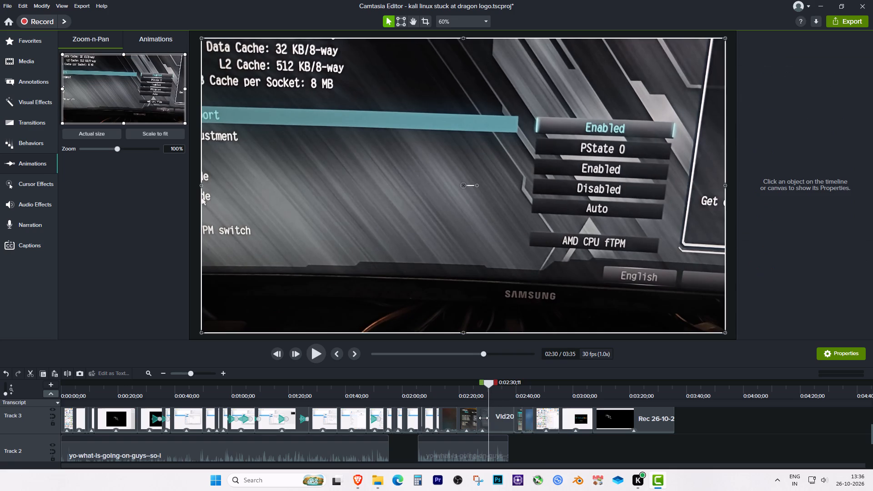
key(ctrl+Delete)
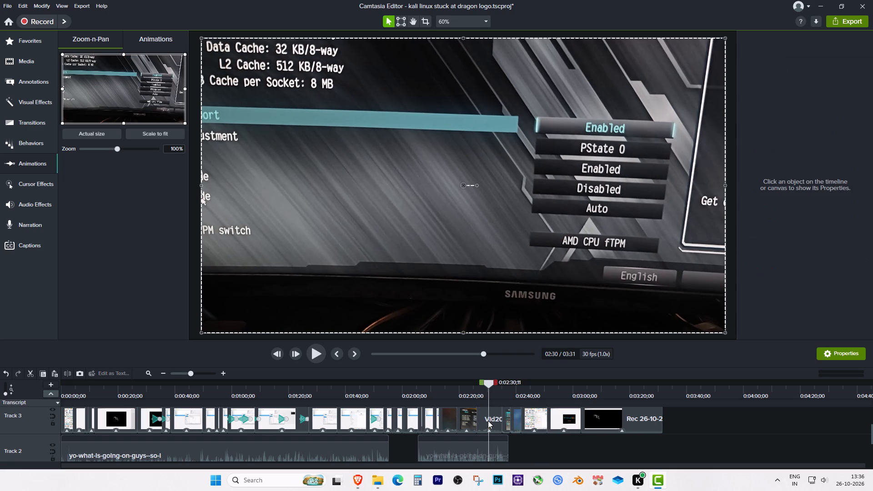
Replay the SVM Mode footage, split its Track 3 clip at 2:32;16 and ripple-delete the piece after the cut.
click(472, 392)
key(space)
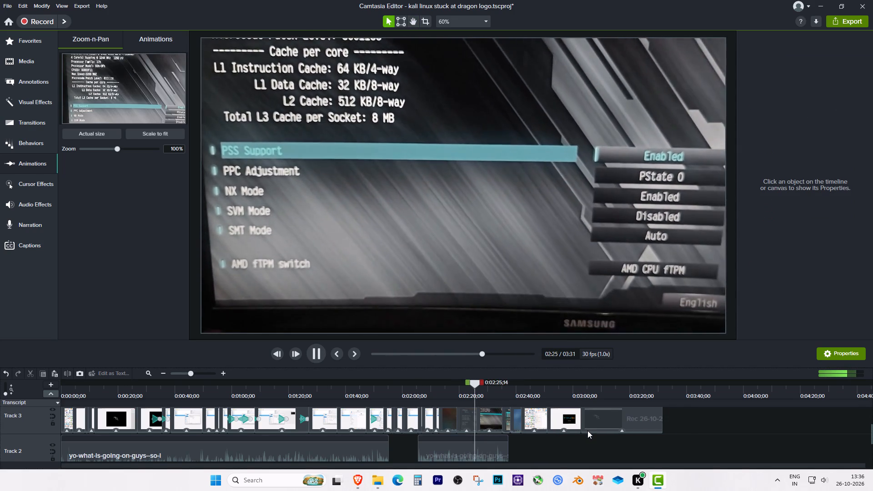
key(space)
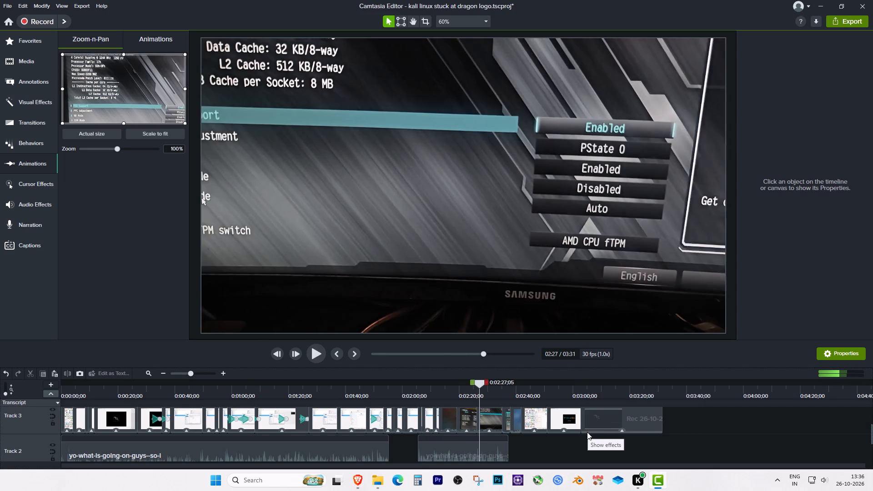
key(space)
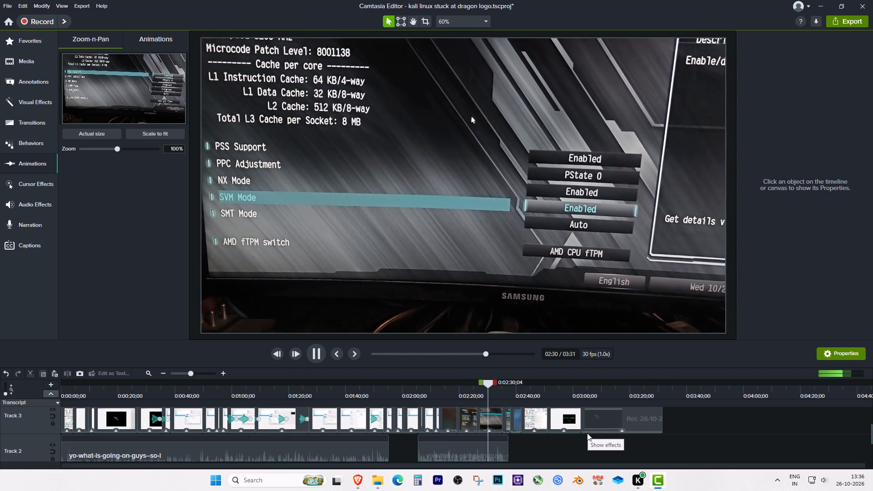
key(space)
click(494, 421)
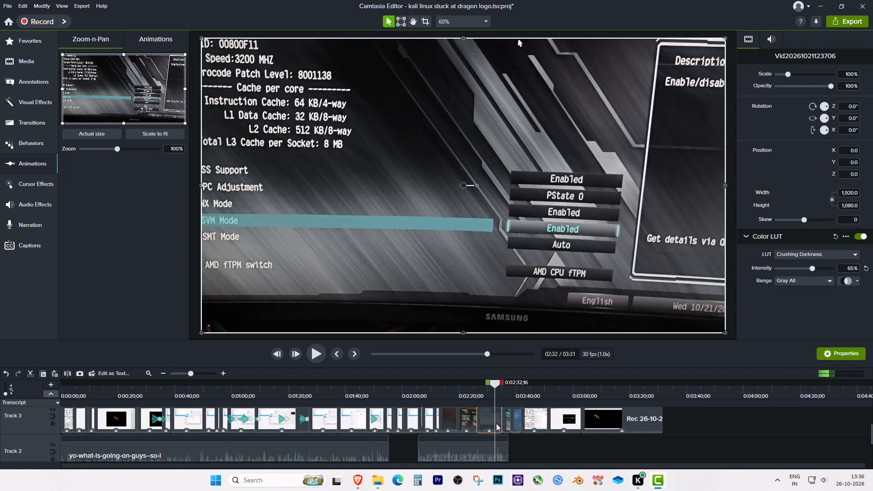
key(s)
click(498, 423)
key(ctrl+Delete)
Play on from 2:32;16 and ripple-delete the short BIOS Save Changes and Exit clip from Track 3.
key(space)
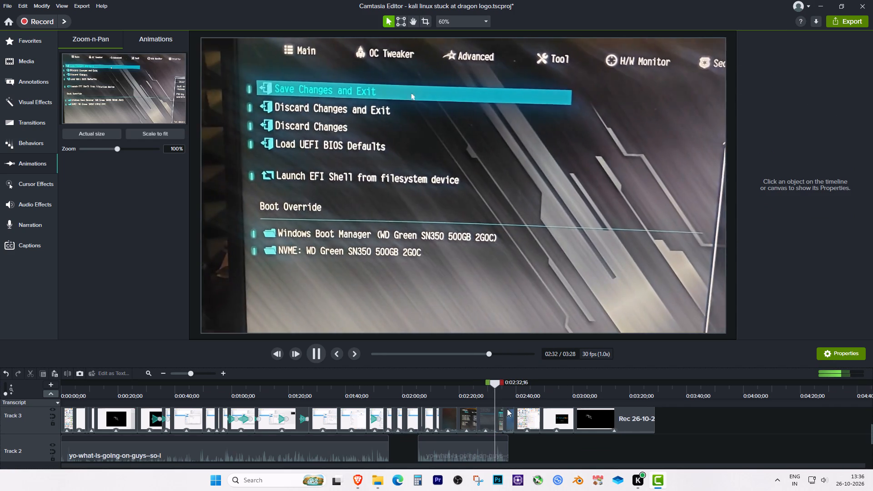
key(space)
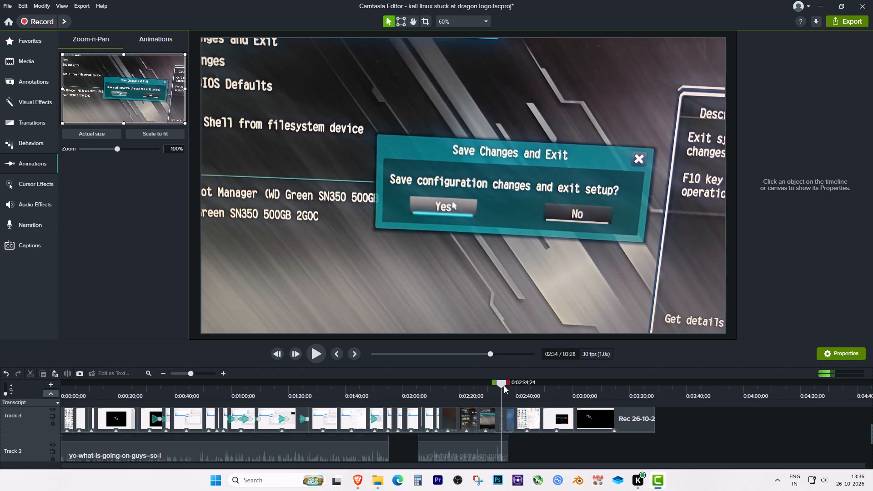
click(502, 418)
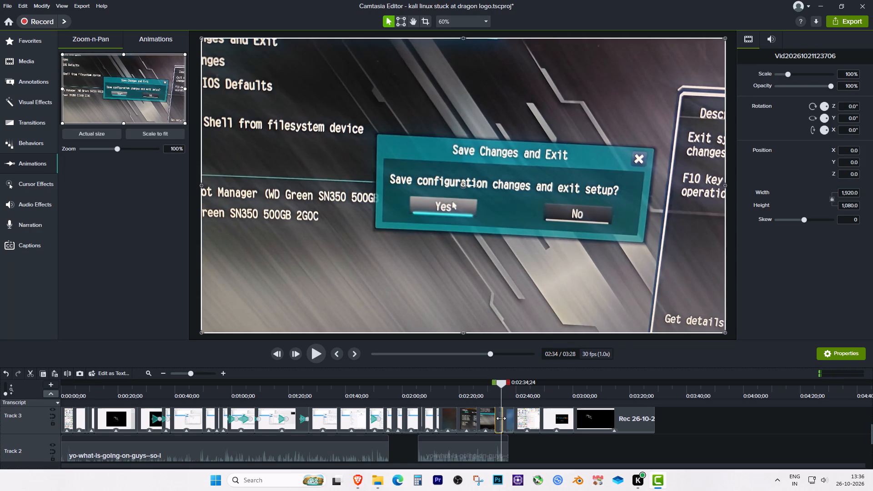
key(ctrl+Delete)
Review the filmed Windows Welcome and desktop clip and ripple-delete it from Track 3.
drag(502, 385, 499, 386)
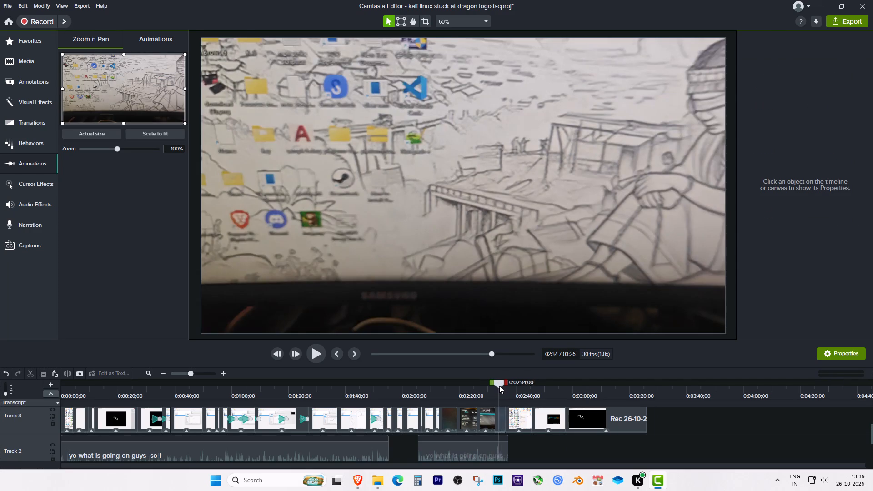
drag(499, 386, 497, 386)
click(502, 413)
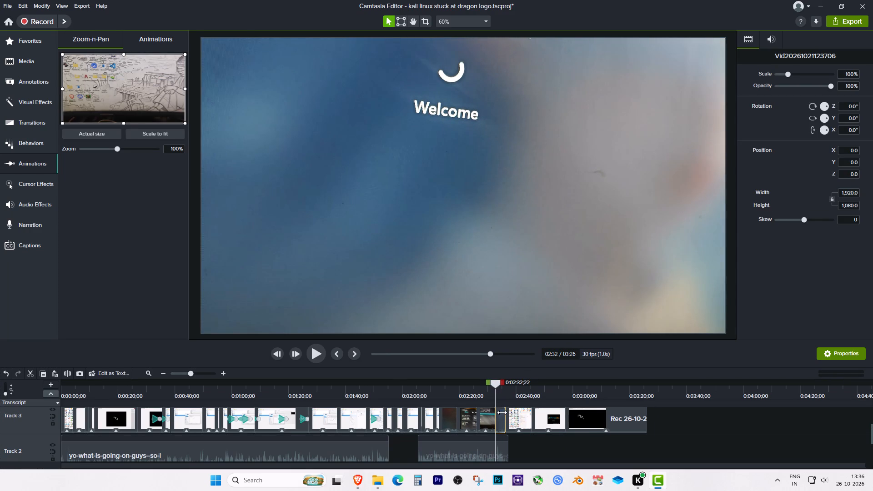
key(ctrl+Delete)
Add Clip Speed to the Track 3 clip of the desktop and VirtualBox Manager at 2:32 and shorten it to 4.35x.
key(space)
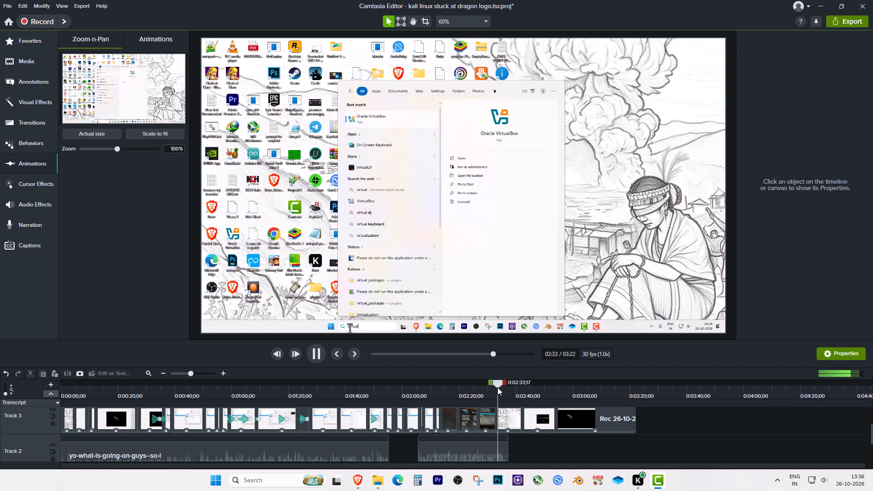
key(space)
drag(502, 387, 506, 387)
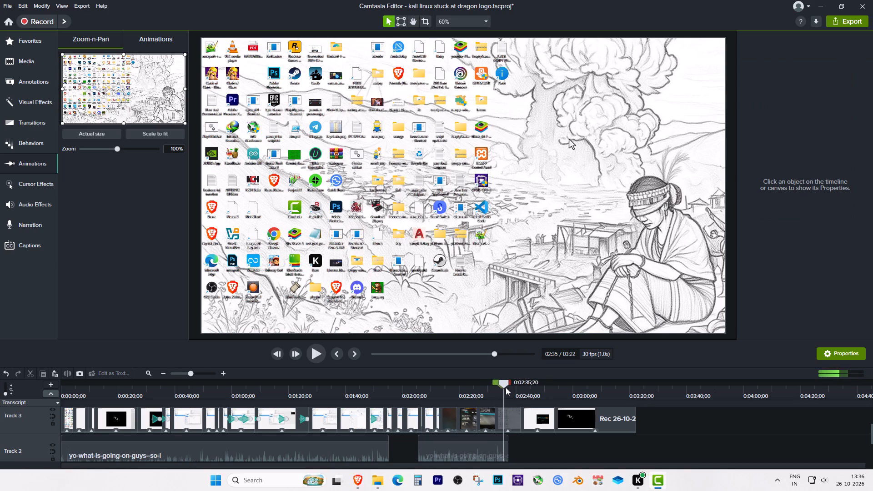
drag(506, 387, 532, 397)
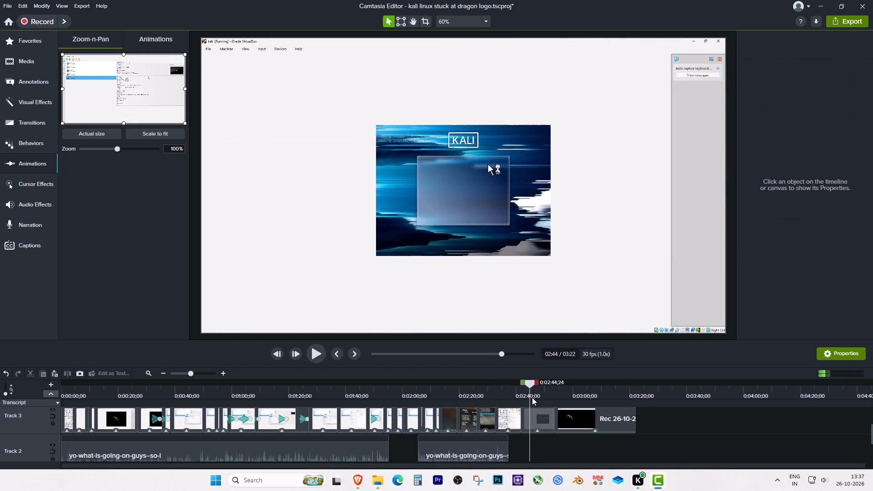
drag(532, 397, 507, 400)
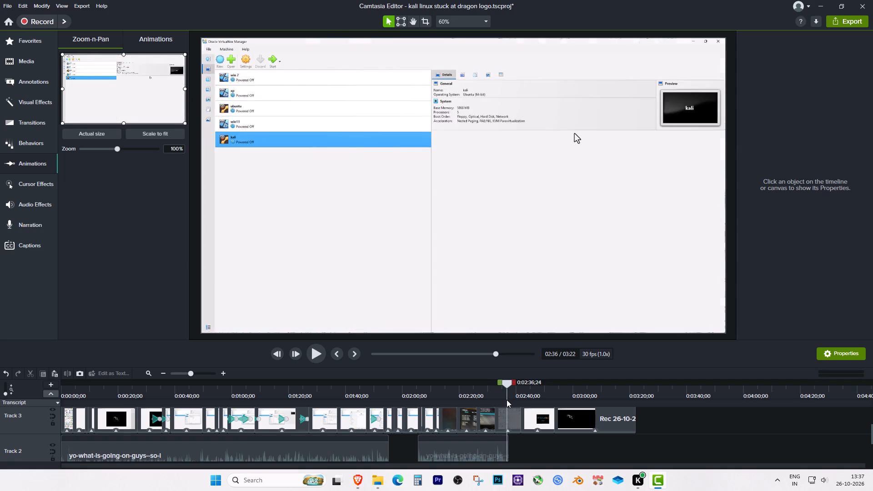
drag(507, 400, 508, 400)
right_click(507, 419)
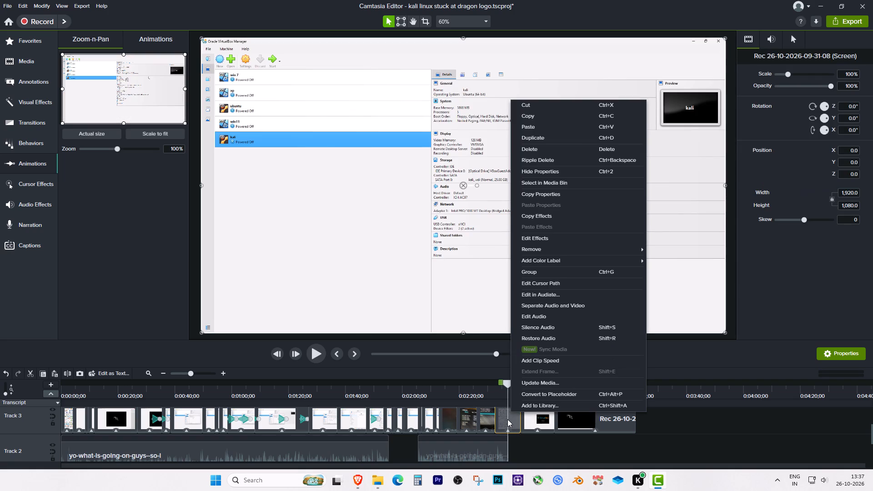
click(540, 360)
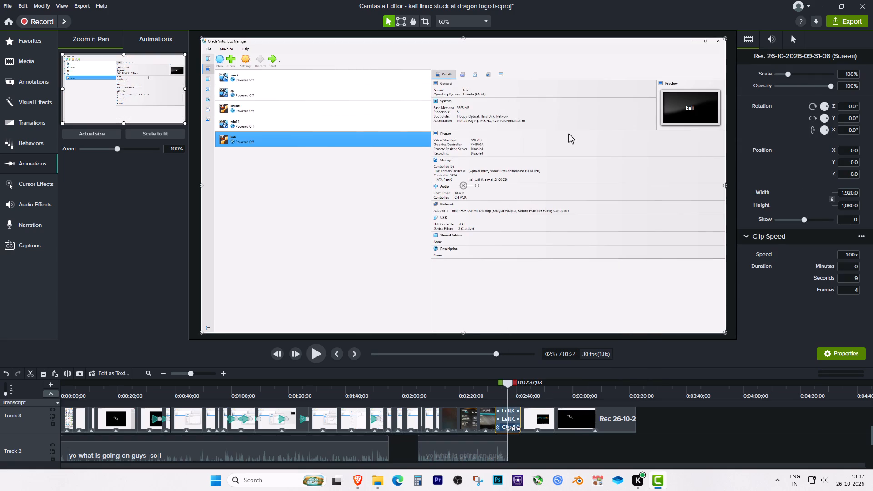
drag(516, 429, 488, 417)
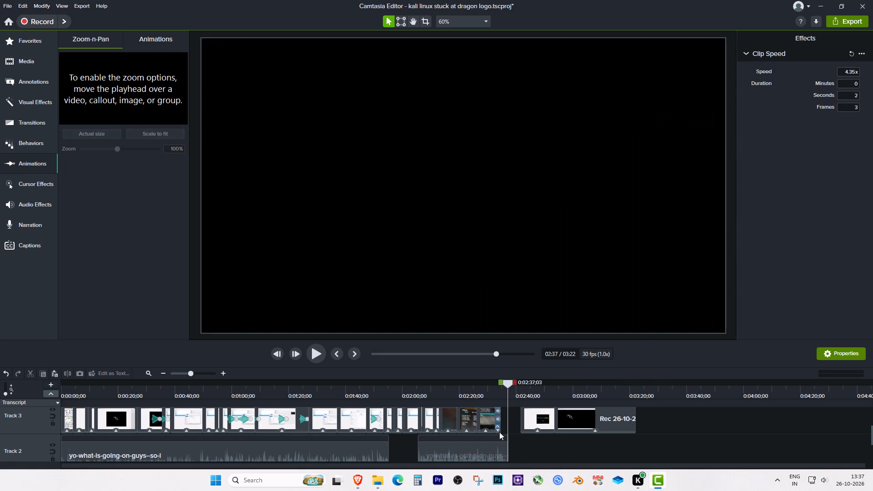
click(498, 429)
Close the gap before the Kali boot-menu clip on Track 3 and speed that clip up to 18.20x.
click(481, 393)
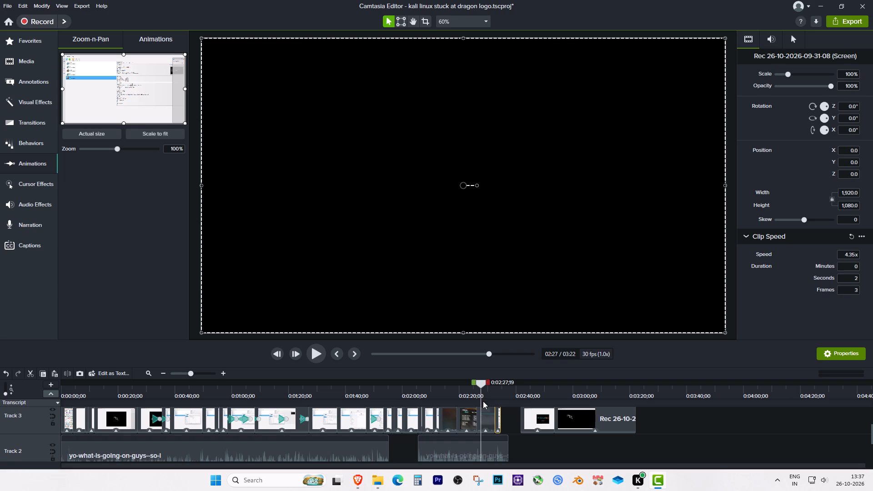
key(space)
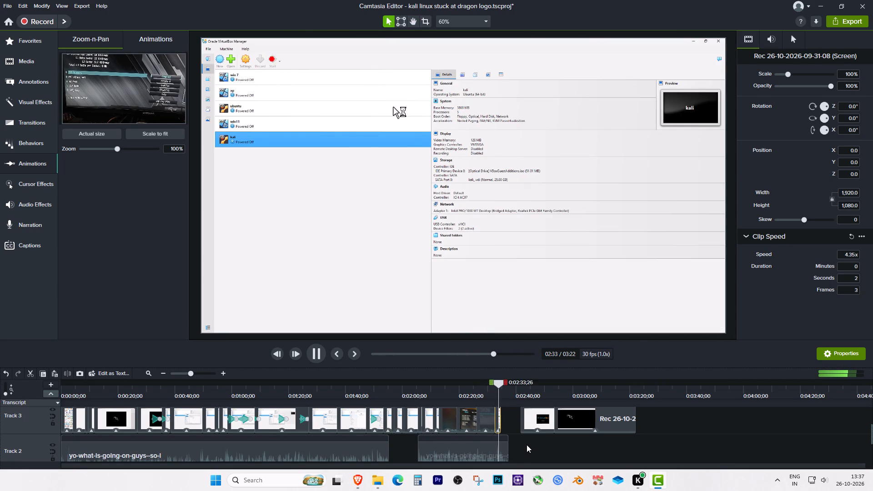
key(space)
drag(538, 420, 502, 417)
key(space)
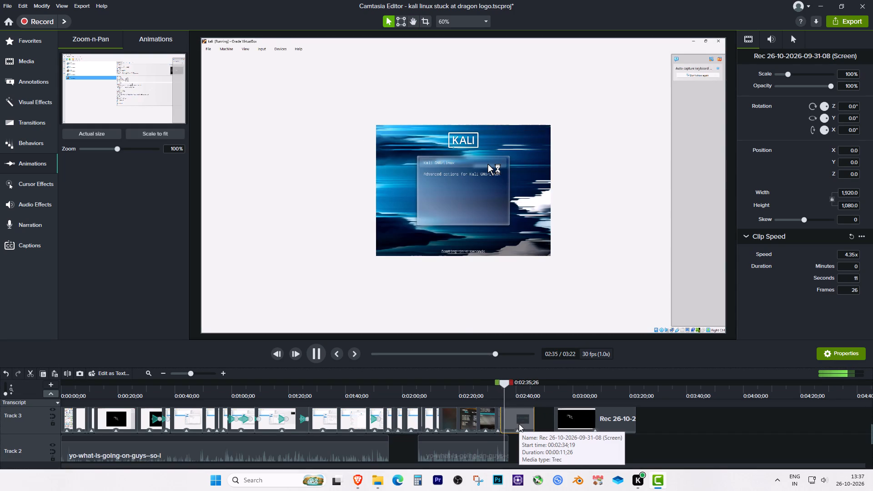
key(space)
right_click(519, 421)
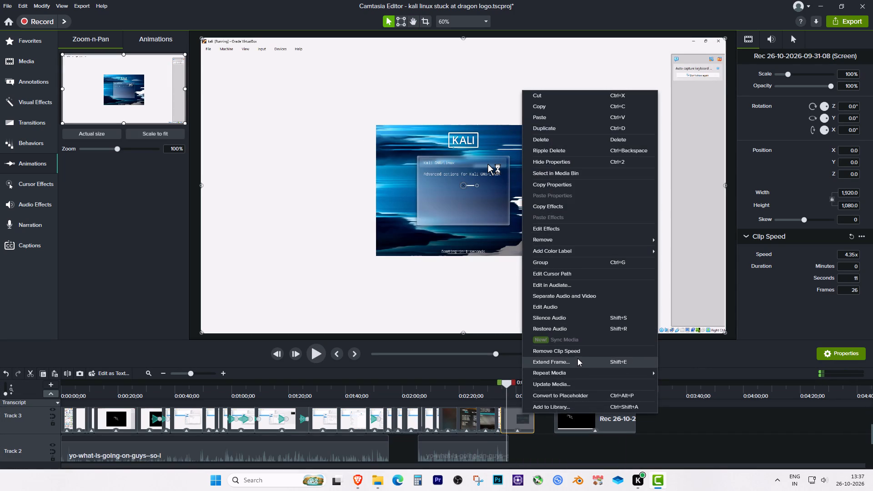
click(517, 431)
drag(533, 428, 512, 426)
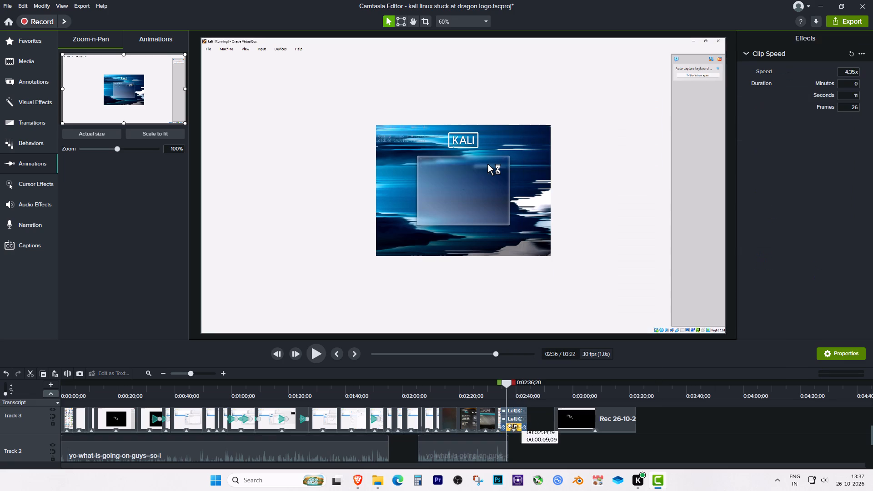
drag(512, 426, 502, 424)
click(505, 431)
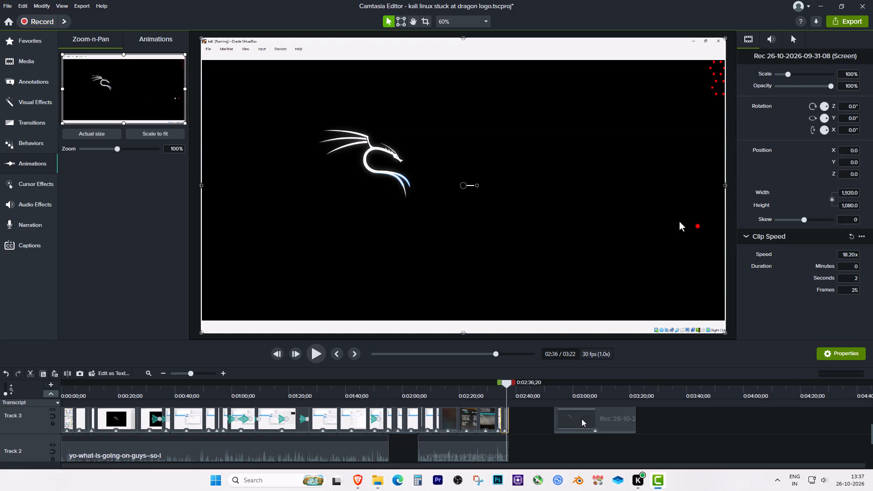
Move the final dragon-logo clip against the previous Track 3 clip and speed it up to 3.19x, lasting 9 seconds.
drag(591, 419, 530, 420)
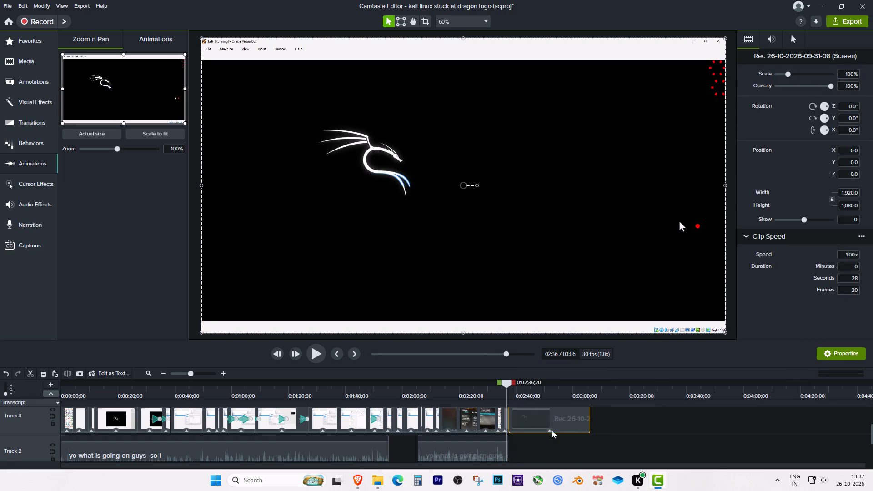
click(551, 429)
drag(590, 429, 531, 428)
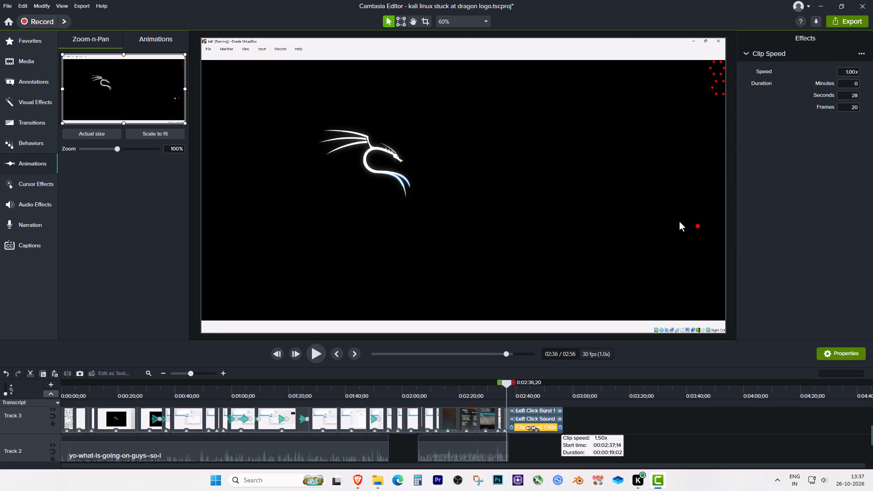
drag(531, 428, 514, 426)
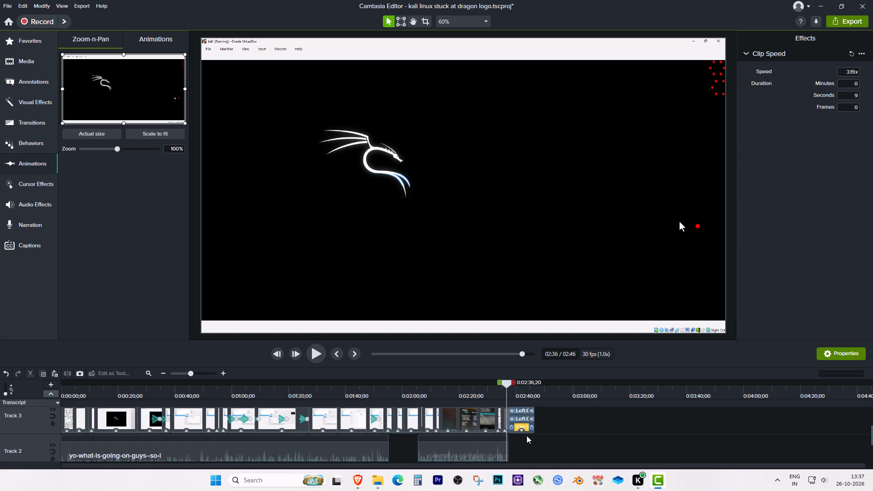
click(521, 431)
Play the retimed ending from 2:33, return the playhead to the start and save the project.
click(498, 388)
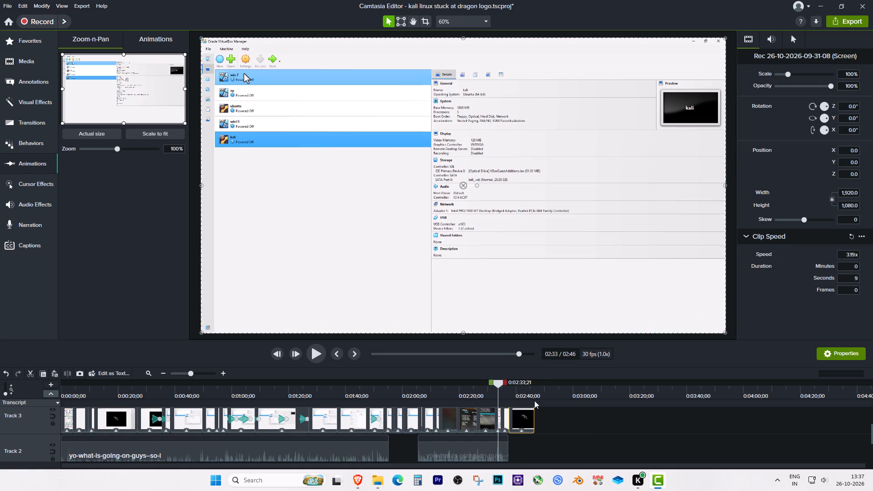
key(space)
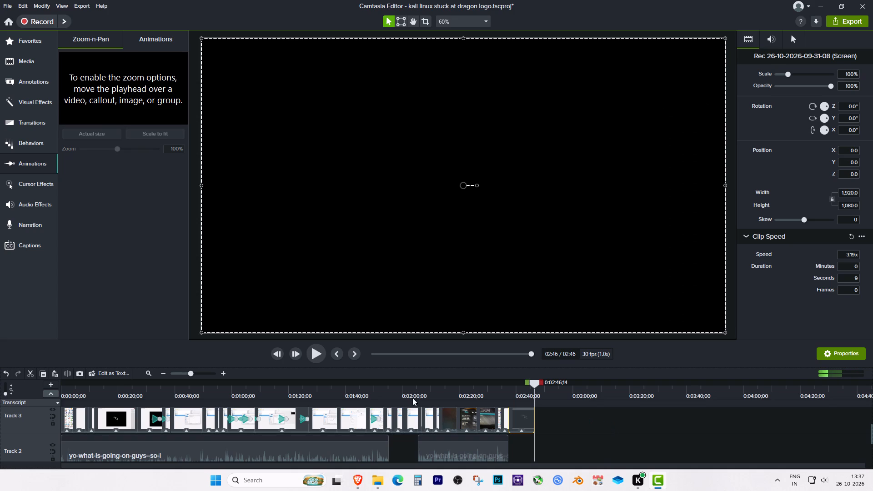
drag(538, 382, 44, 406)
click(8, 3)
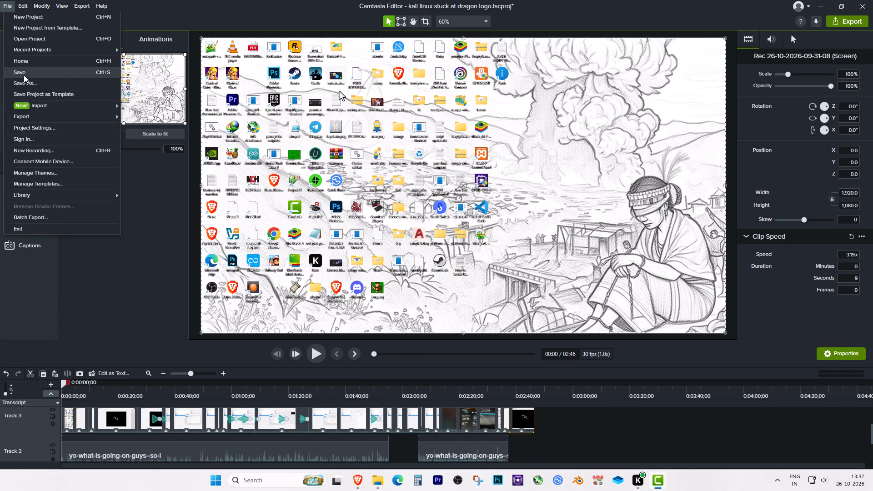
click(25, 72)
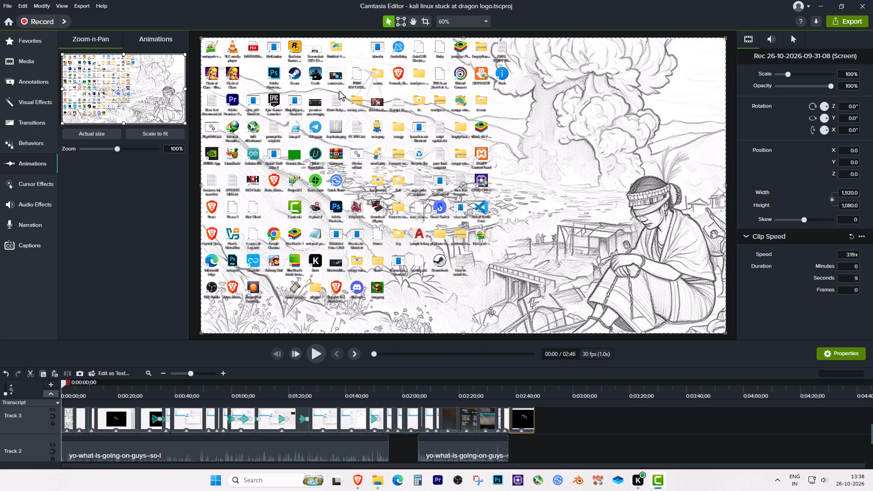
Add the Bebas 3 Line Word Red dynamic caption to the timeline and place it at the start of Track 4.
scroll(685, 445, down, 6)
scroll(685, 443, up, 7)
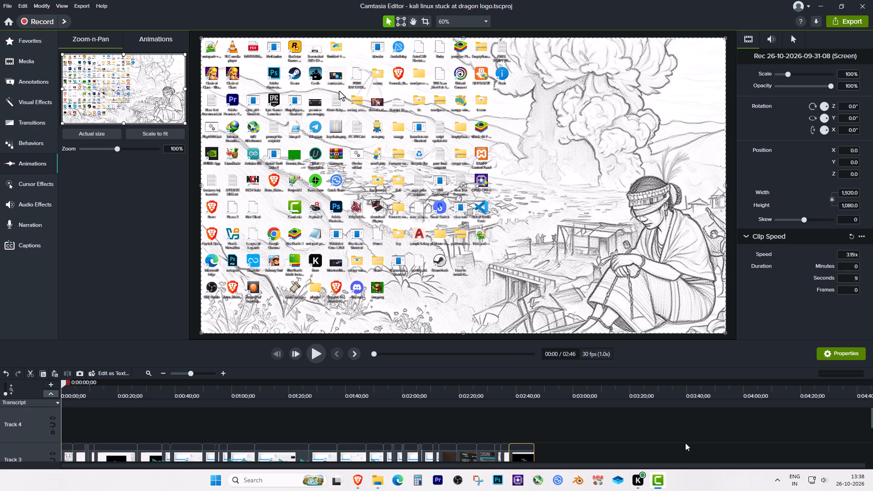
scroll(685, 443, down, 5)
click(572, 423)
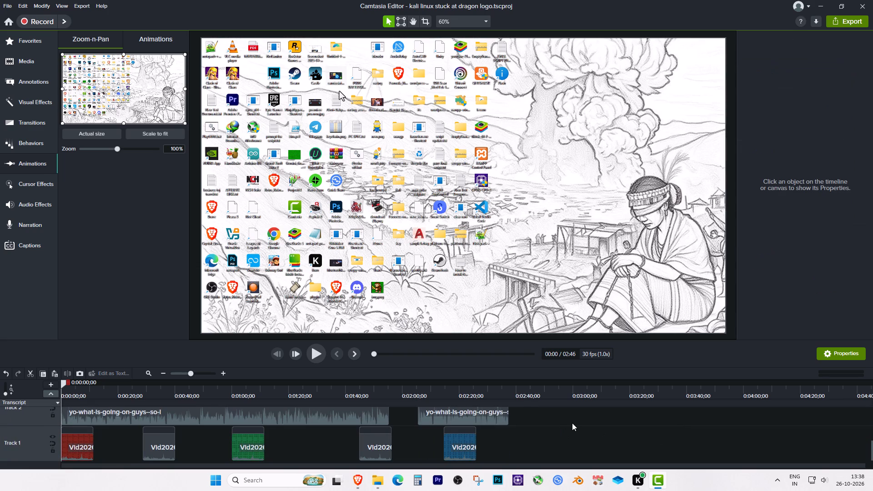
click(32, 248)
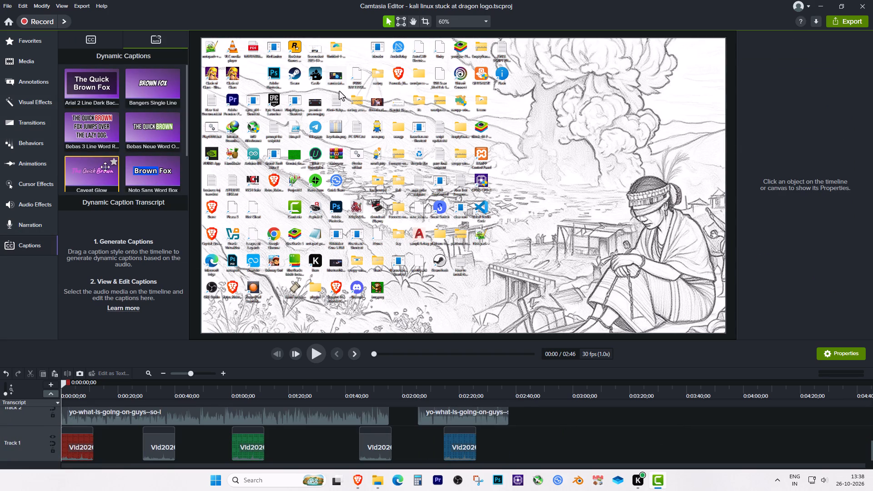
drag(83, 125, 554, 436)
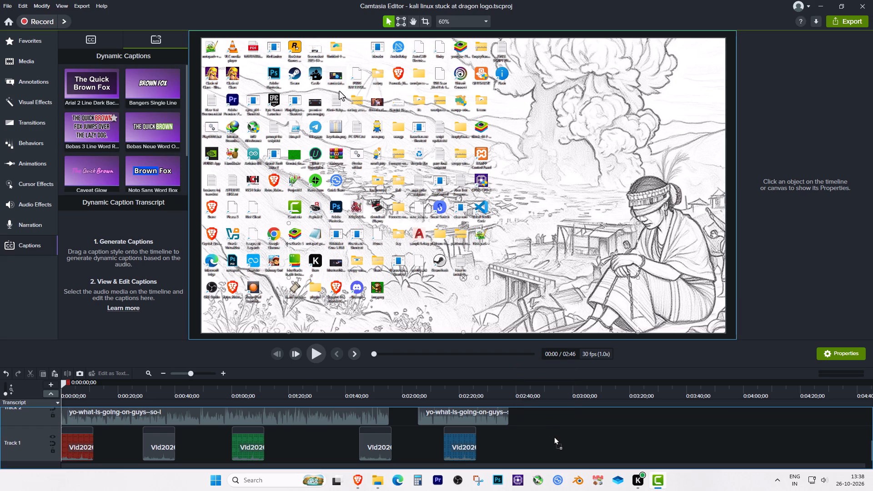
drag(554, 436, 551, 438)
scroll(587, 438, up, 4)
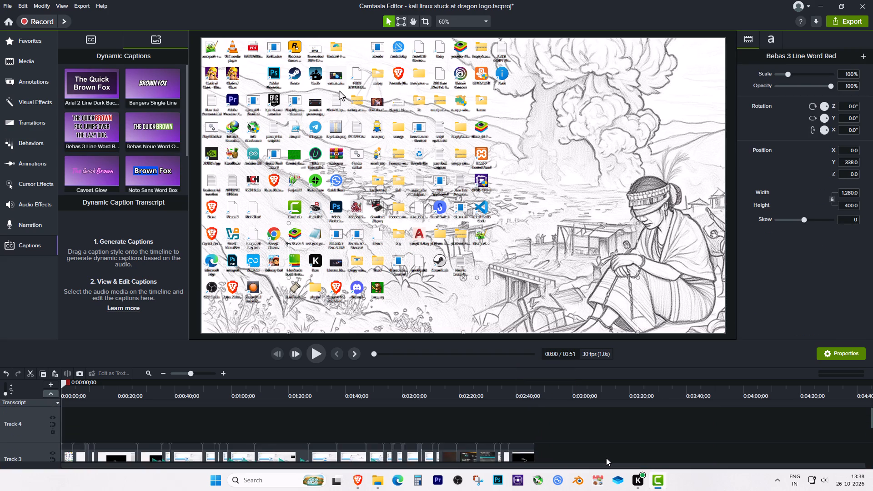
scroll(605, 465, down, 2)
drag(606, 450, 577, 399)
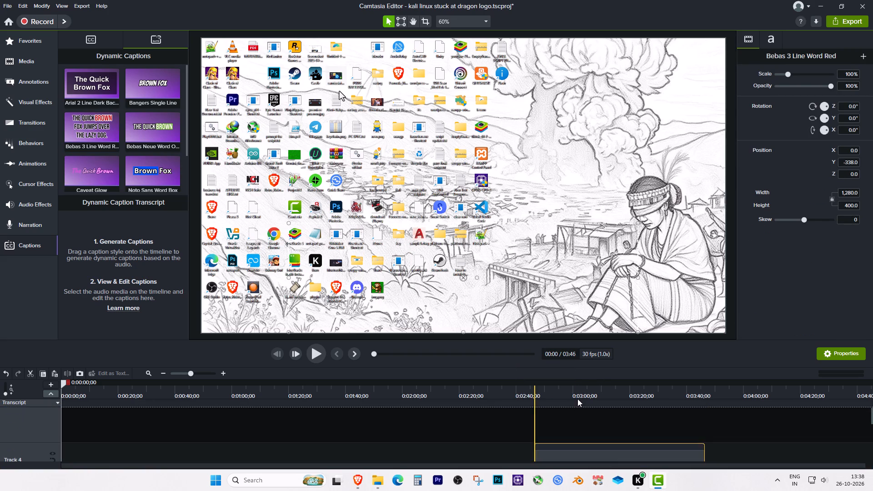
drag(577, 399, 67, 445)
Extend the Track 4 dynamic caption to the end of the Track 2 narration, at about 2:37.
scroll(340, 444, down, 2)
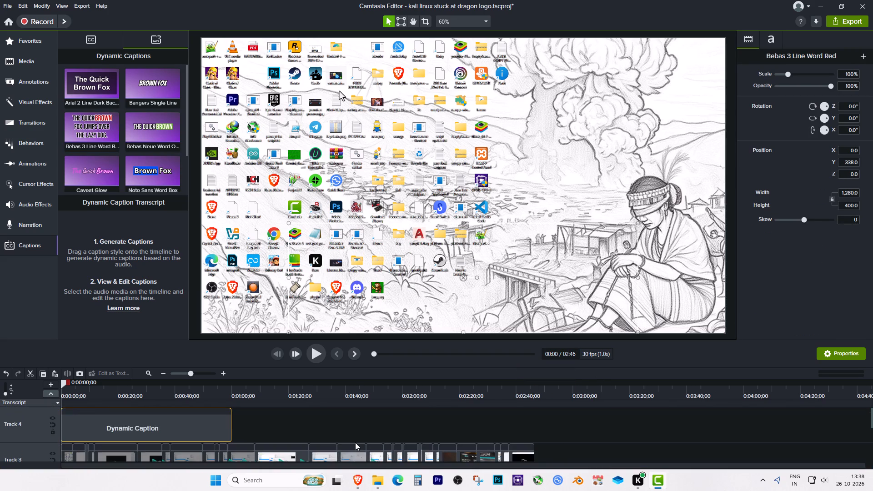
drag(230, 413, 495, 420)
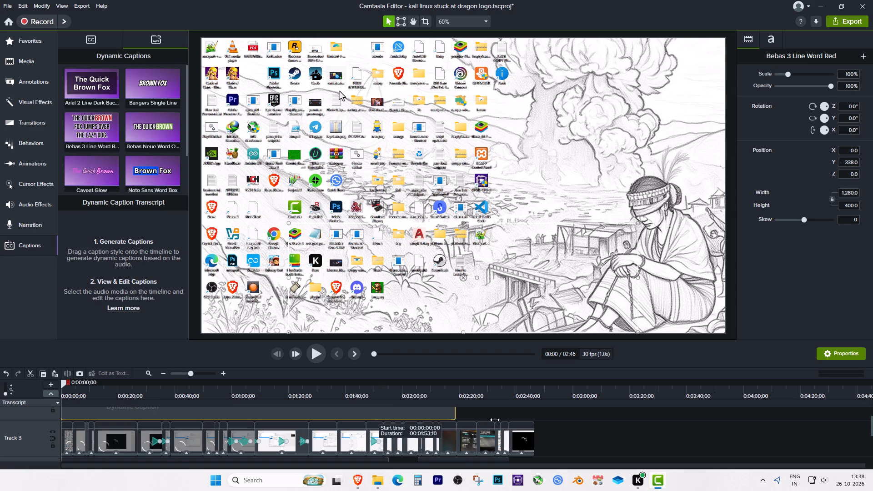
drag(495, 420, 519, 422)
scroll(554, 437, down, 2)
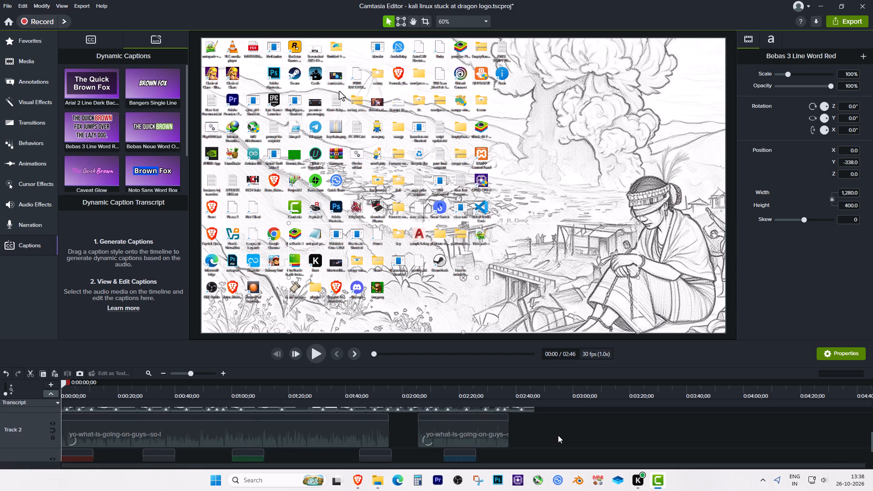
scroll(558, 435, up, 3)
drag(517, 428, 510, 428)
scroll(595, 434, down, 4)
scroll(596, 436, up, 2)
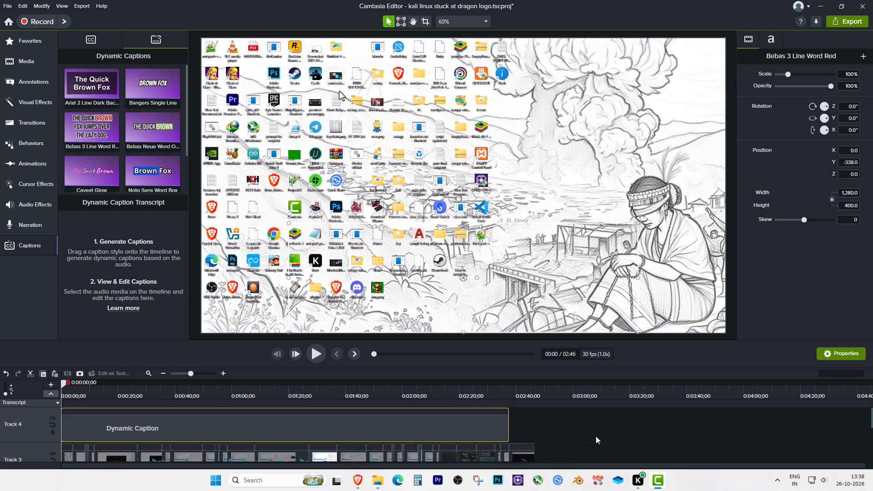
scroll(596, 436, up, 2)
click(587, 426)
scroll(577, 428, down, 4)
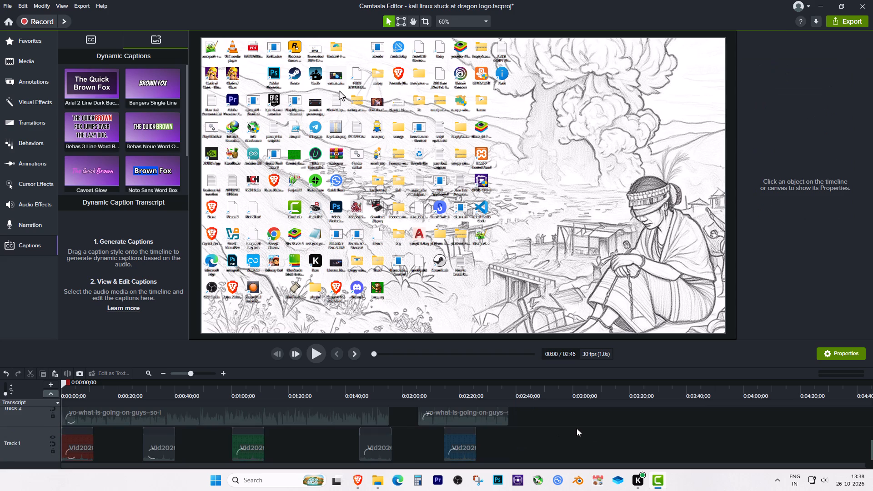
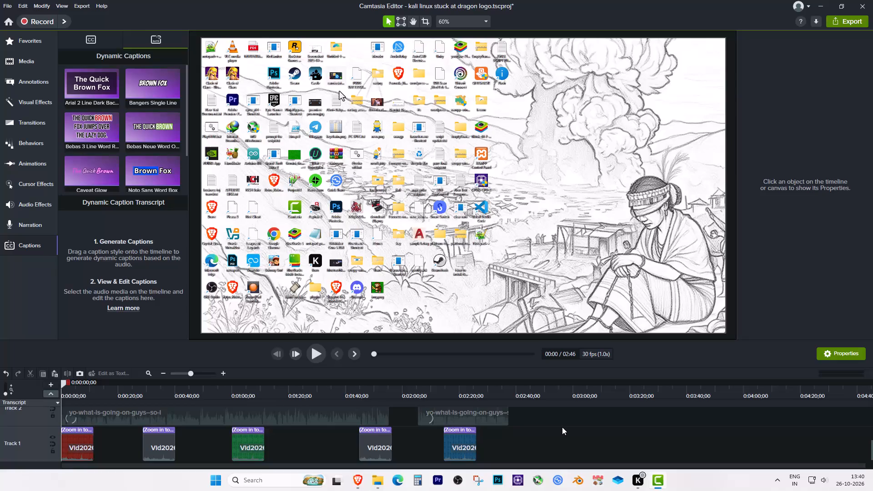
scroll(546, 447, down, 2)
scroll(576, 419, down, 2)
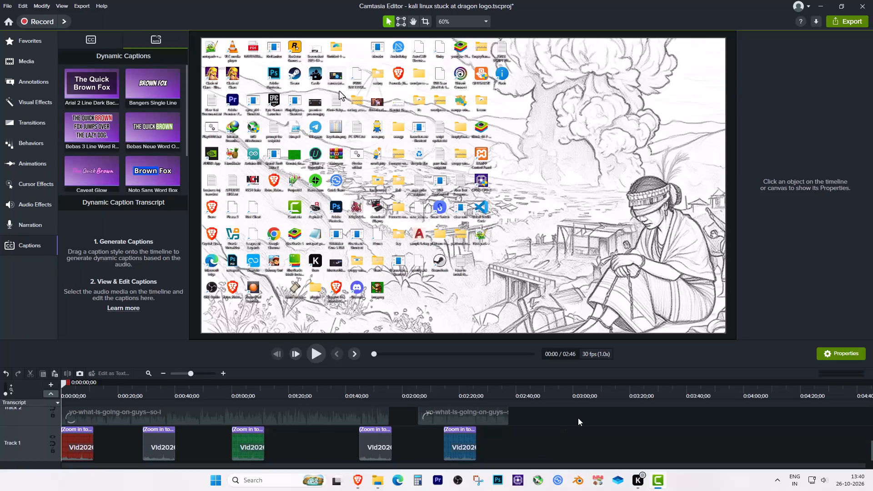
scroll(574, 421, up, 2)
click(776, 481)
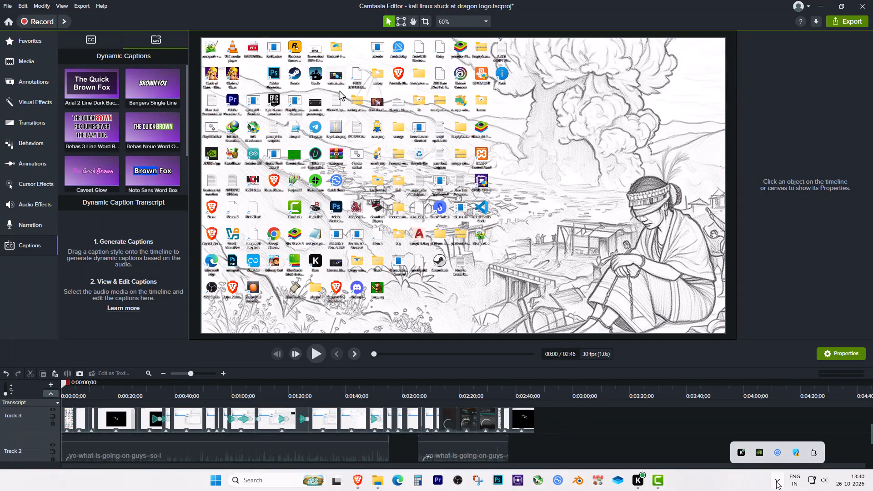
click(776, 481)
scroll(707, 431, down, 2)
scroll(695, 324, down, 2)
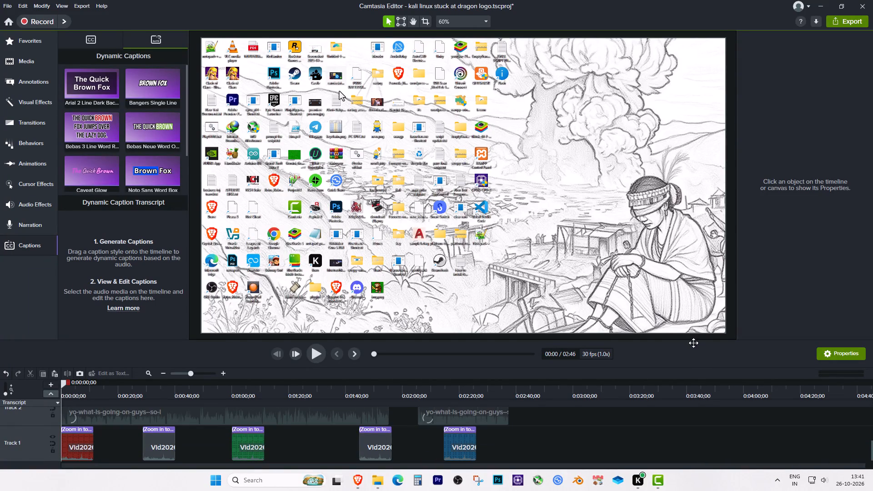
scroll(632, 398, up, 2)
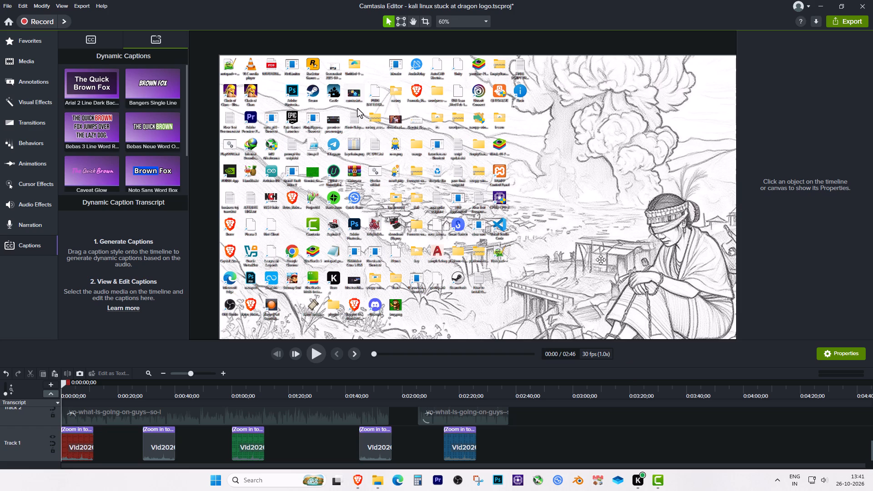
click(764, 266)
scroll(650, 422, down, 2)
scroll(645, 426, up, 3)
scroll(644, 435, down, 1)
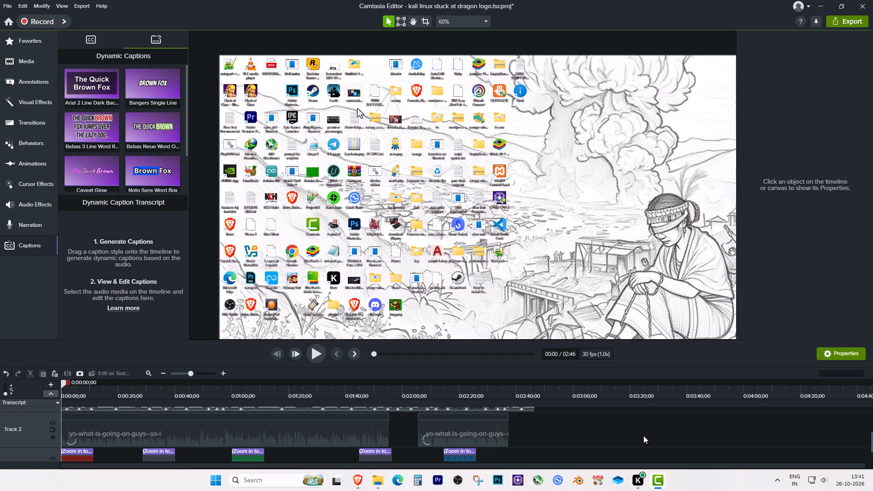
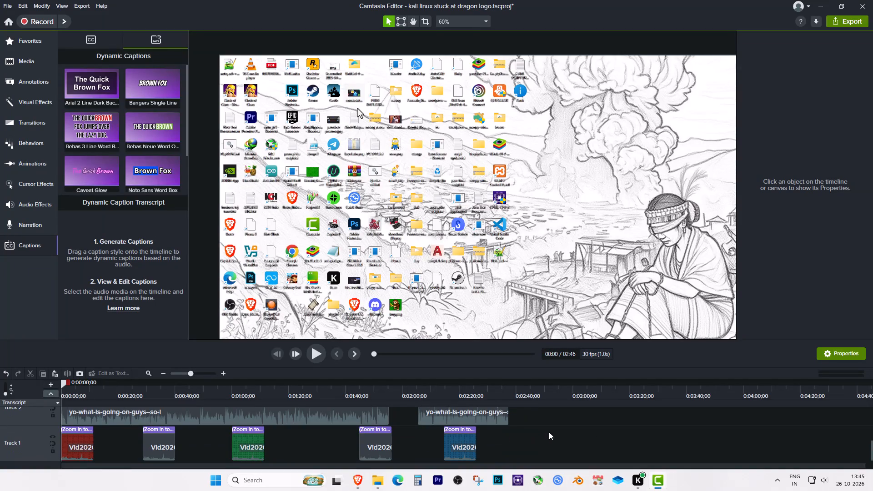
Play back the first seconds of the video to check the dynamic captions over it.
scroll(551, 432, down, 3)
scroll(551, 432, up, 6)
click(312, 354)
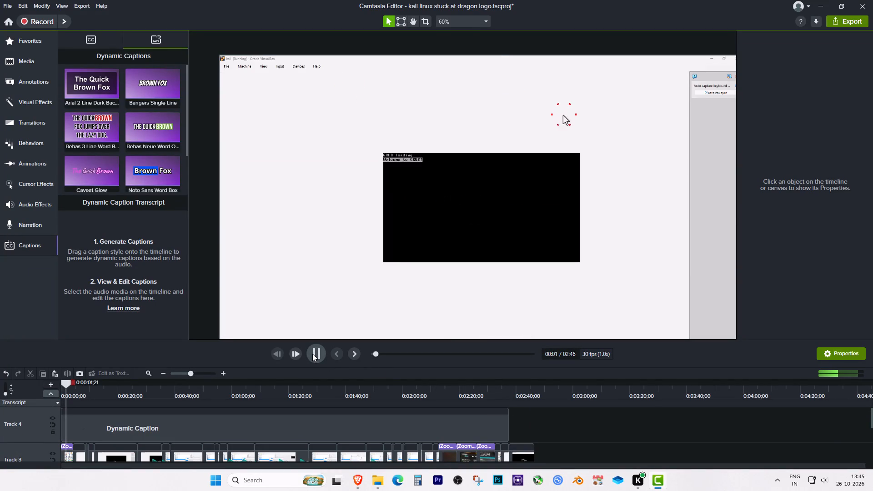
click(312, 354)
scroll(597, 455, down, 1)
scroll(571, 440, up, 1)
scroll(564, 440, down, 1)
scroll(564, 440, up, 1)
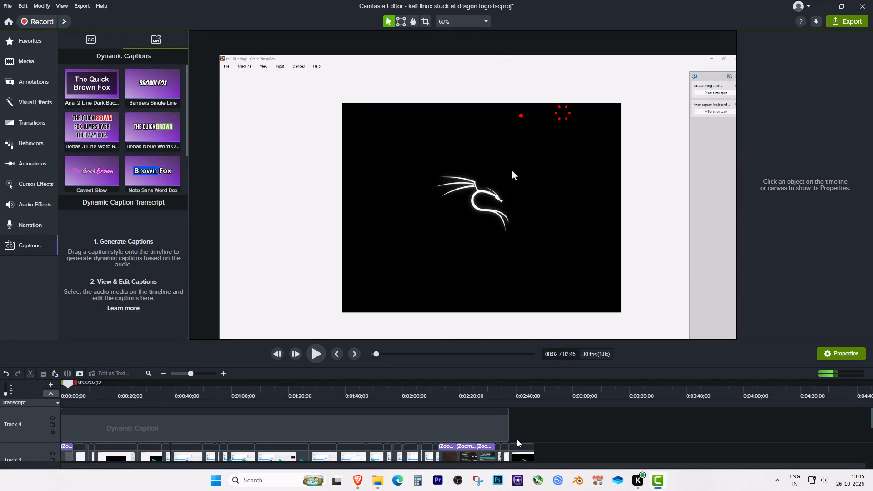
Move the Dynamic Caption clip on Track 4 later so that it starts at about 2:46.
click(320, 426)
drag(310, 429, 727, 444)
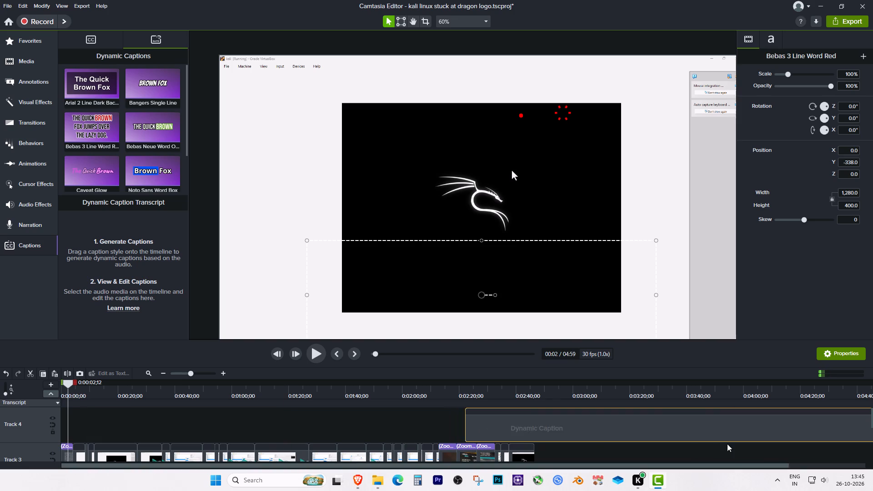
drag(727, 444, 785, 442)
Insert a new empty track below Track 1.
scroll(700, 464, down, 4)
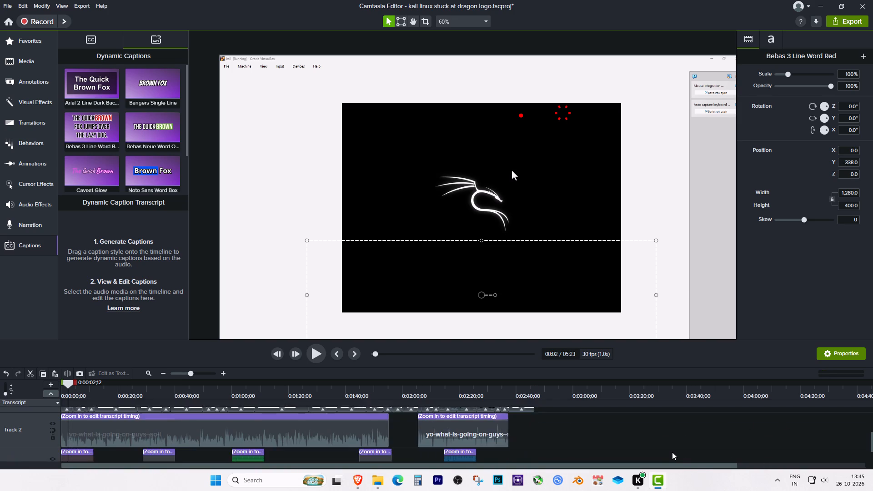
scroll(672, 452, down, 4)
scroll(671, 451, up, 3)
scroll(470, 477, down, 2)
scroll(182, 443, down, 1)
scroll(94, 454, down, 2)
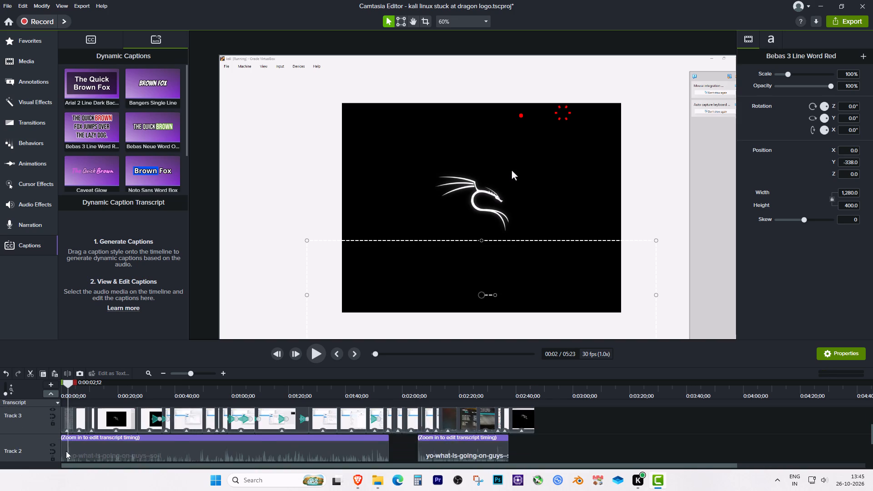
scroll(24, 446, down, 1)
right_click(34, 445)
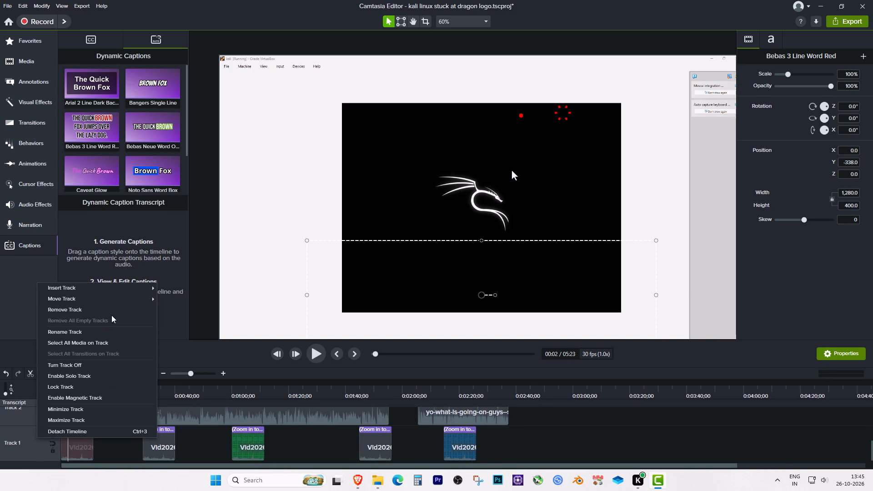
click(174, 295)
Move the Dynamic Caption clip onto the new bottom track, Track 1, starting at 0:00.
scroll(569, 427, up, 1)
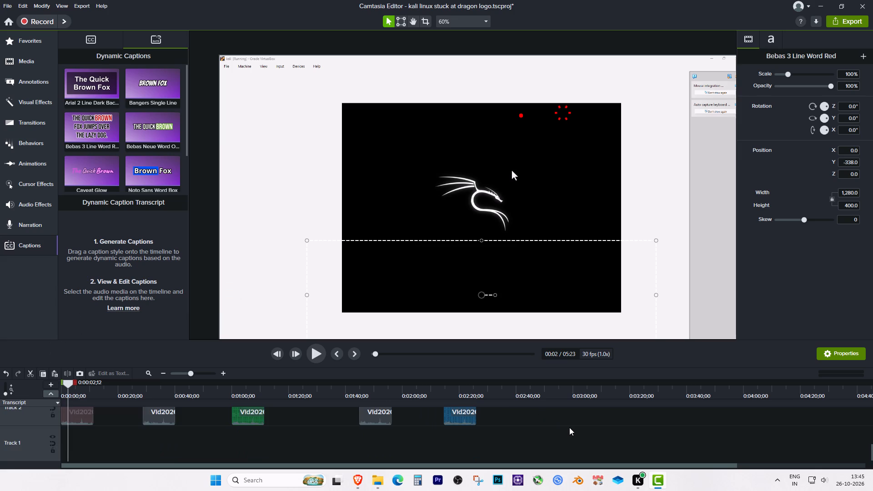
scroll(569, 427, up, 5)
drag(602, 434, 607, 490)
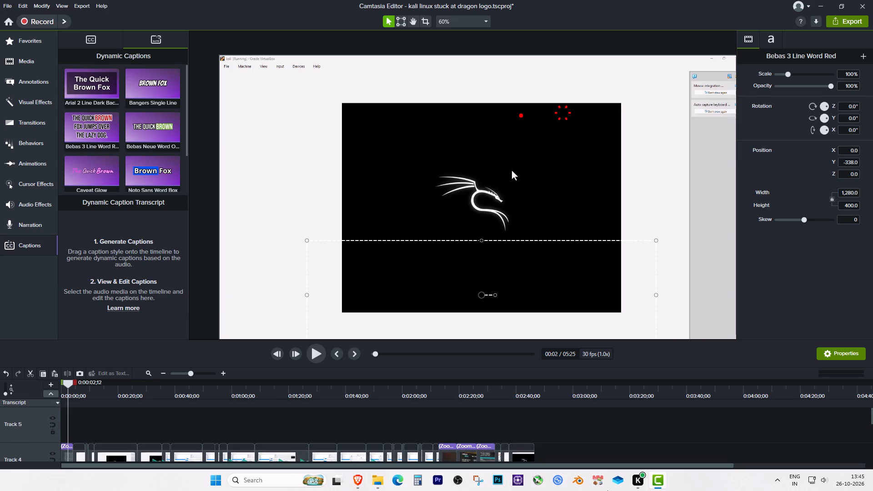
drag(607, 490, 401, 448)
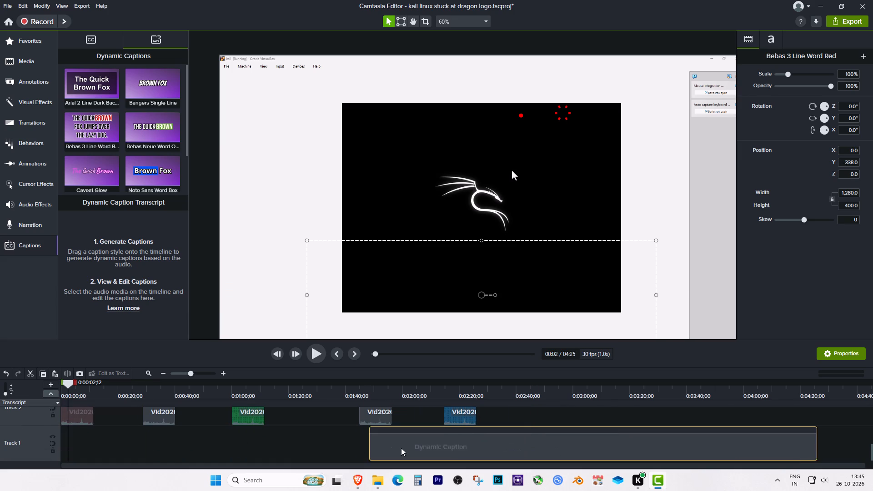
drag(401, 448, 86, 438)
Preview the opening with the captions on Track 1, switching that track off and back on to check their display.
key(space)
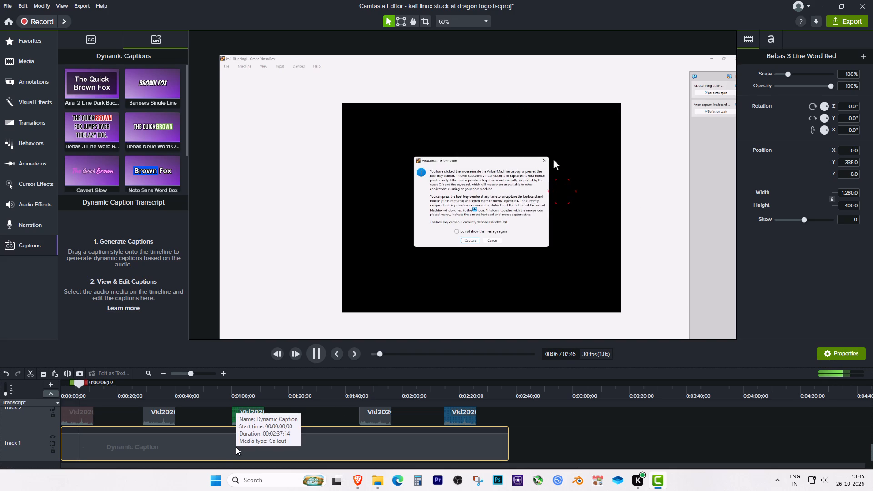
key(space)
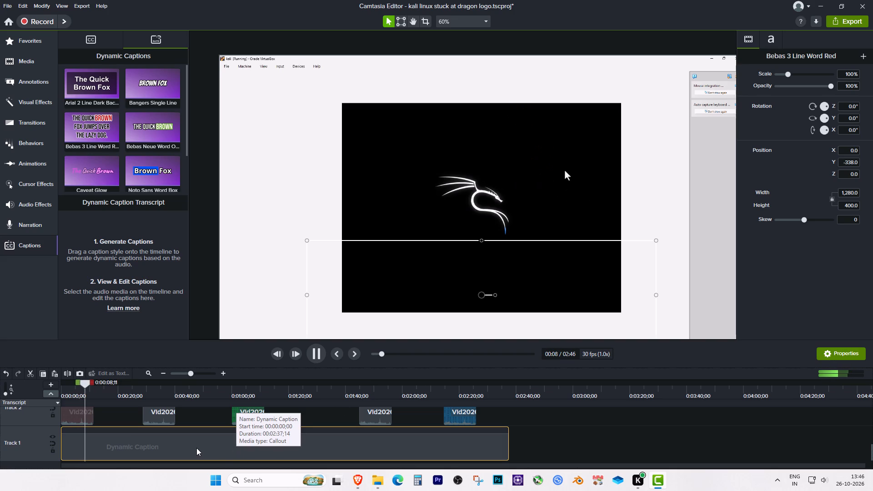
click(190, 451)
click(51, 436)
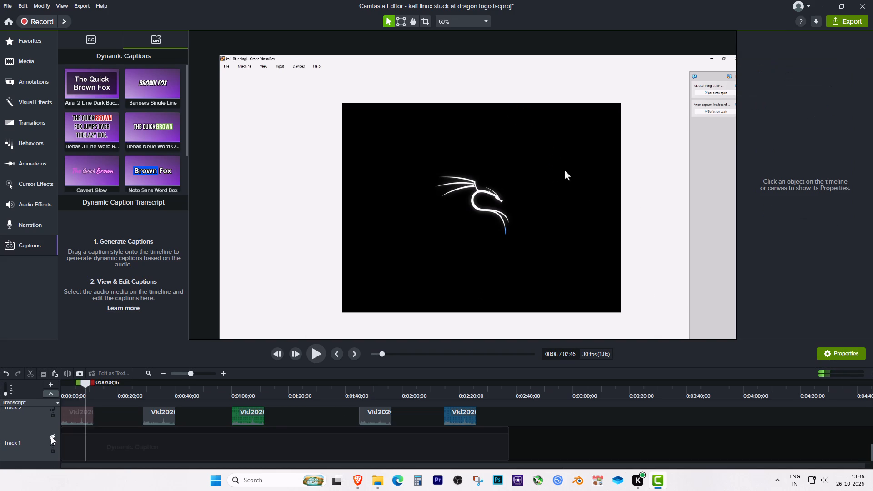
click(51, 436)
key(space)
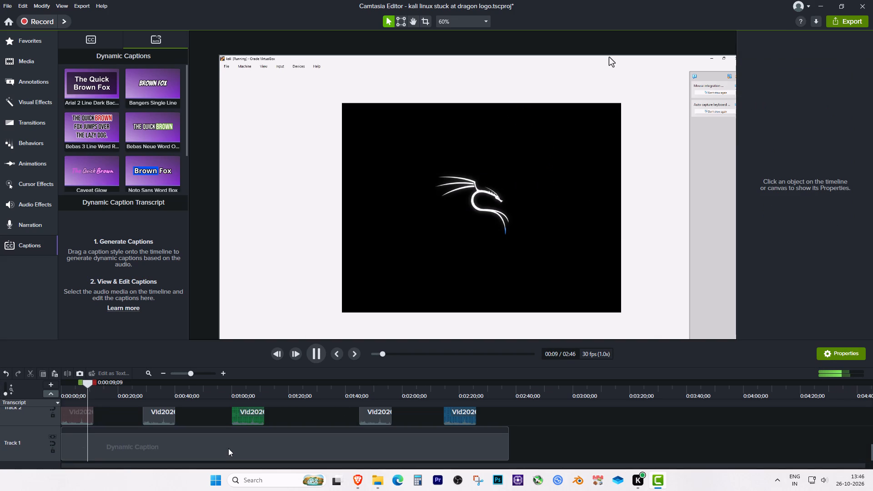
key(space)
Preview a few more seconds with the Dynamic Caption clip selected, and delete the clip from Track 1.
right_click(228, 448)
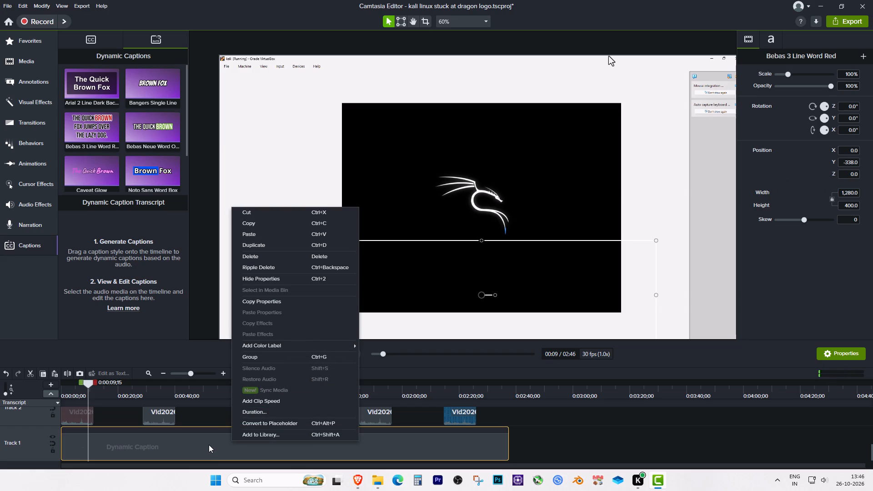
click(209, 445)
key(space)
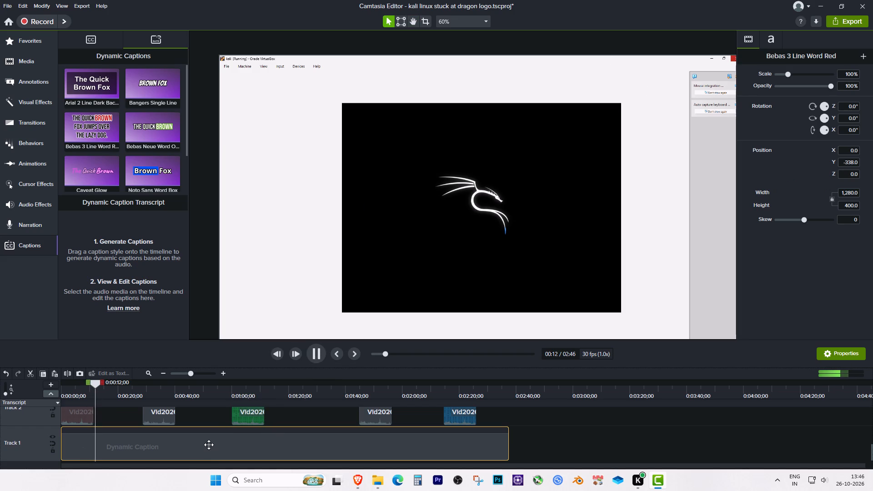
key(space)
key(Delete)
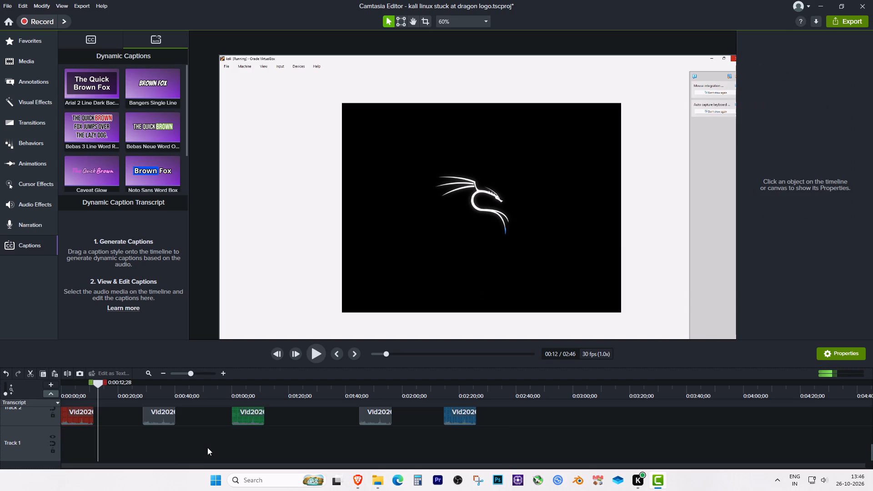
Save the project under its current name.
scroll(207, 447, up, 9)
scroll(208, 446, down, 1)
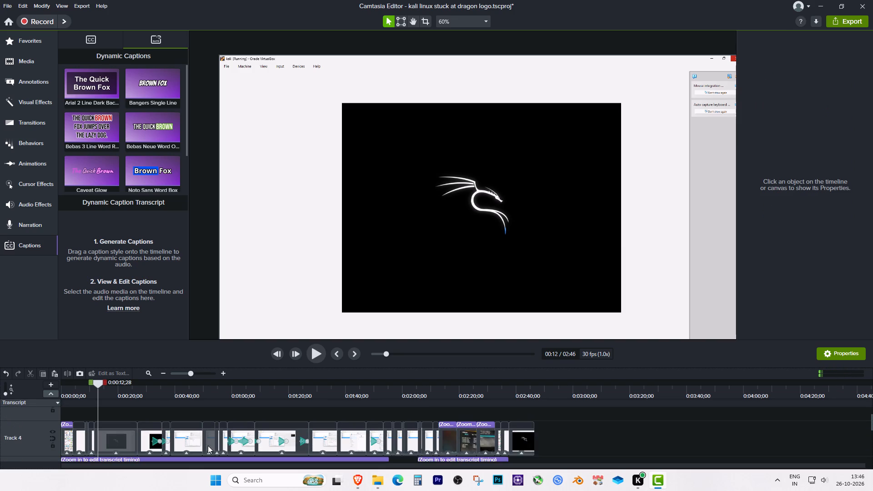
scroll(208, 446, down, 1)
scroll(466, 441, up, 1)
scroll(561, 434, down, 1)
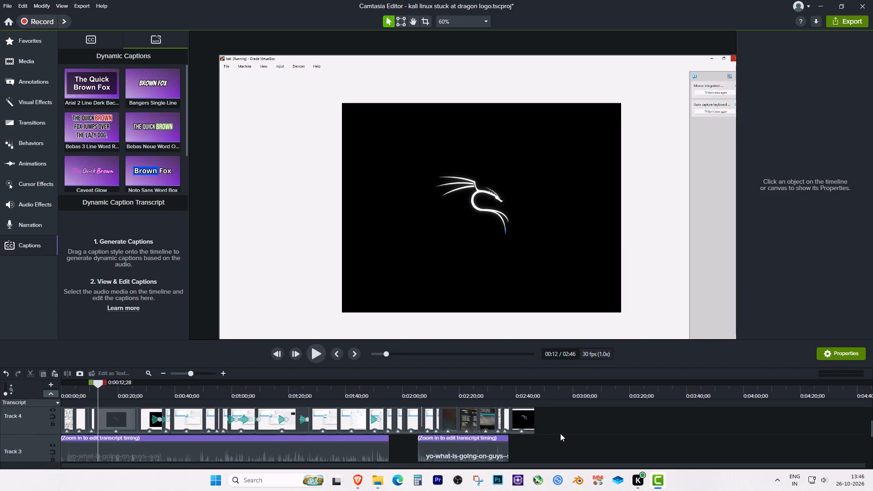
click(9, 5)
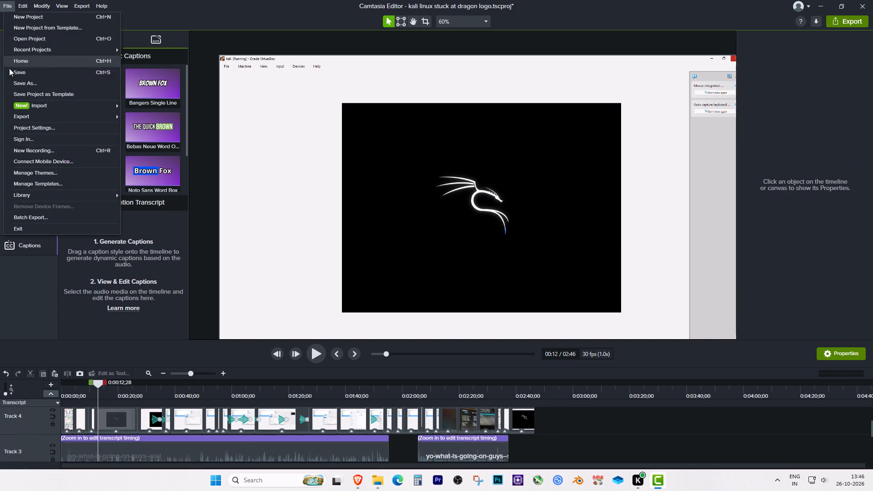
click(16, 73)
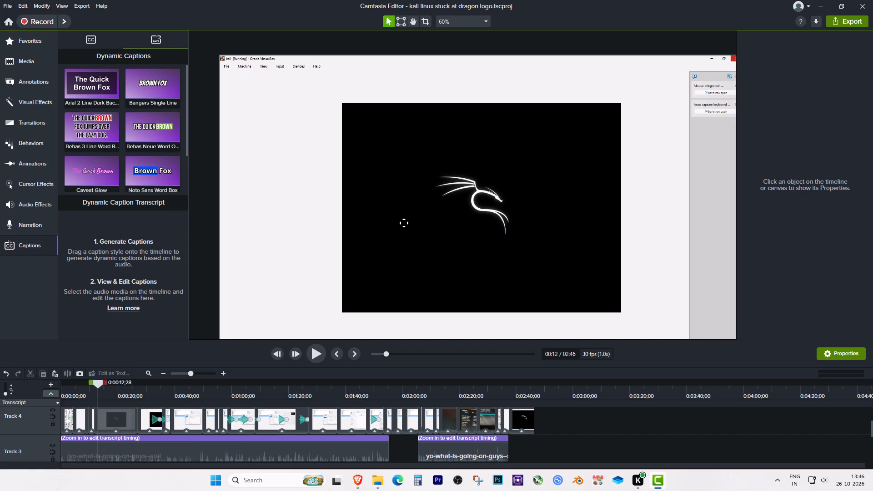
Start exporting the project as a local MP4 file and bring up its encoding settings.
scroll(610, 433, down, 2)
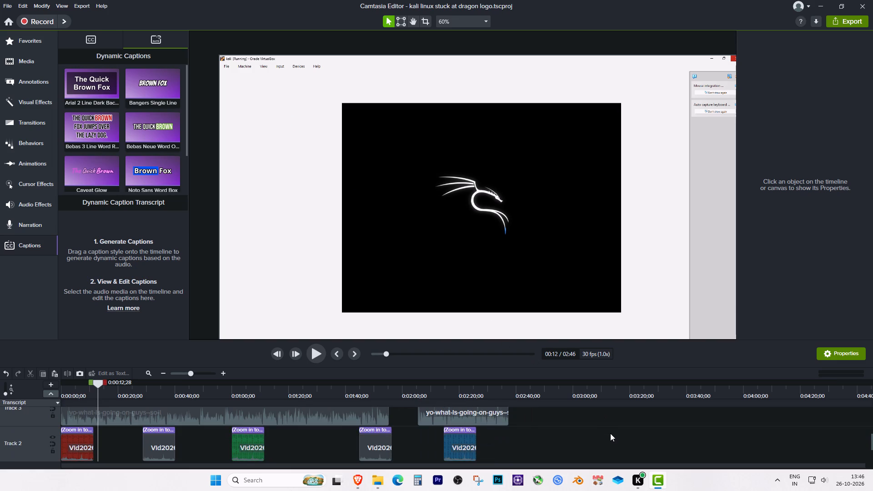
scroll(610, 433, up, 4)
click(85, 6)
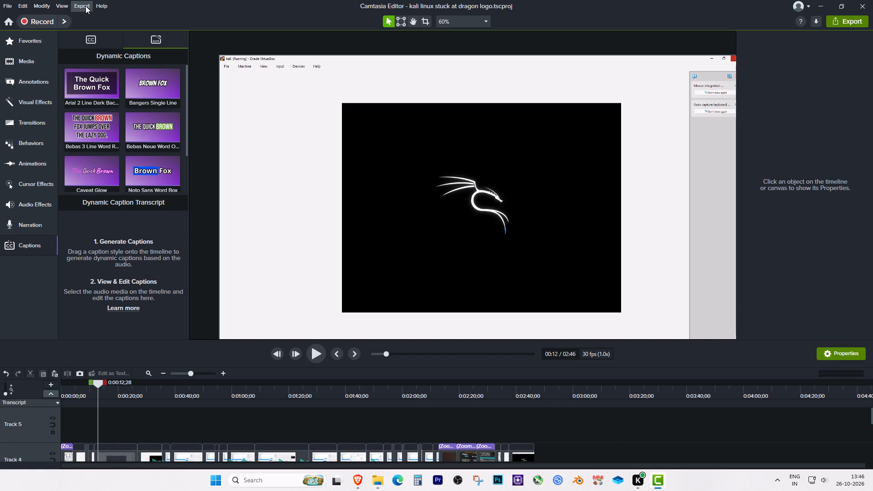
click(93, 17)
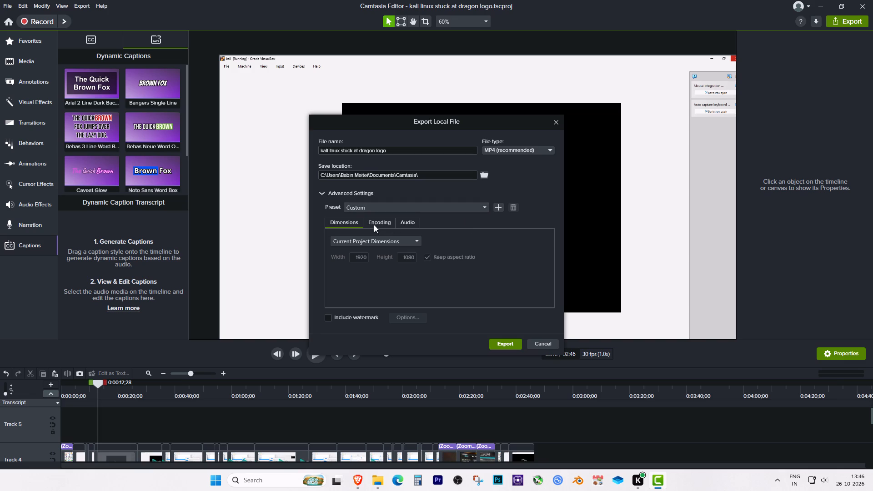
click(374, 222)
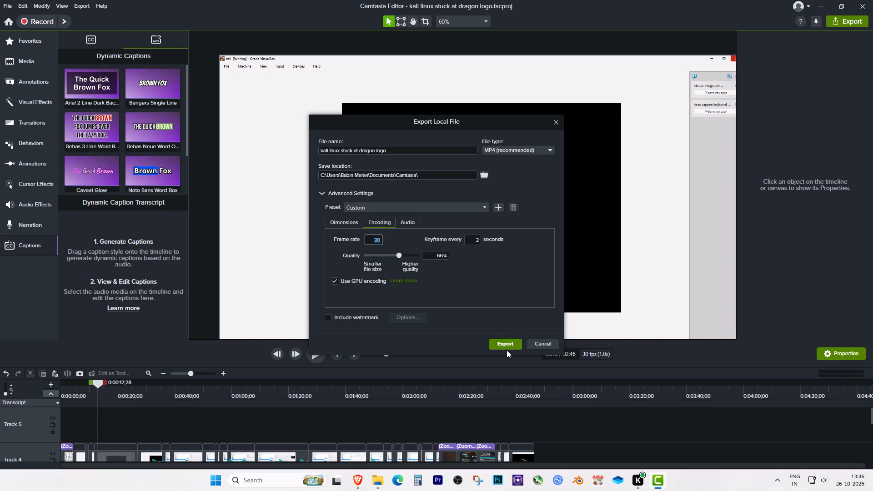